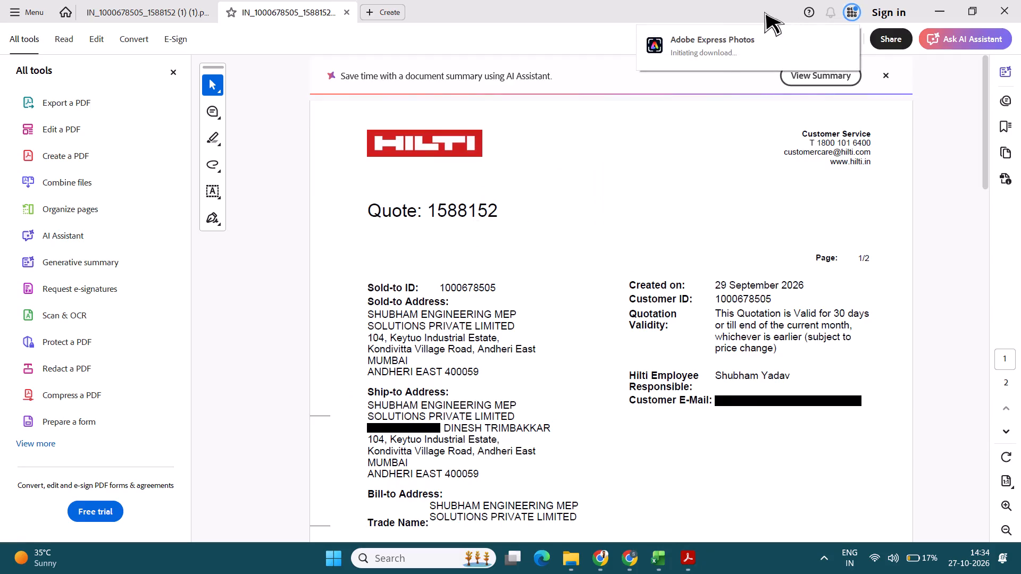
Close both open PDF copies of Hilti quote 1588152.
left_click(348, 11)
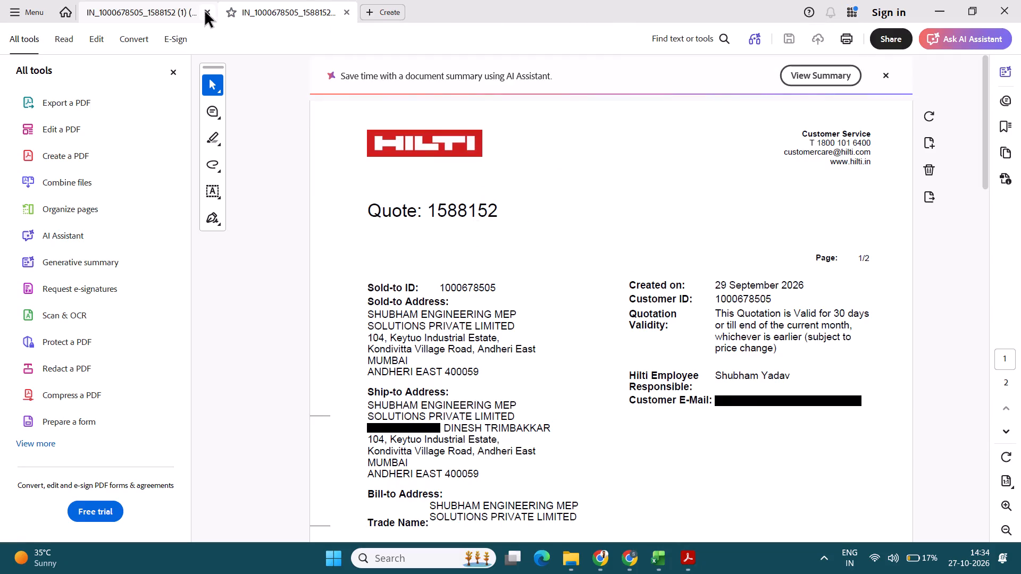
left_click(206, 14)
left_click(210, 18)
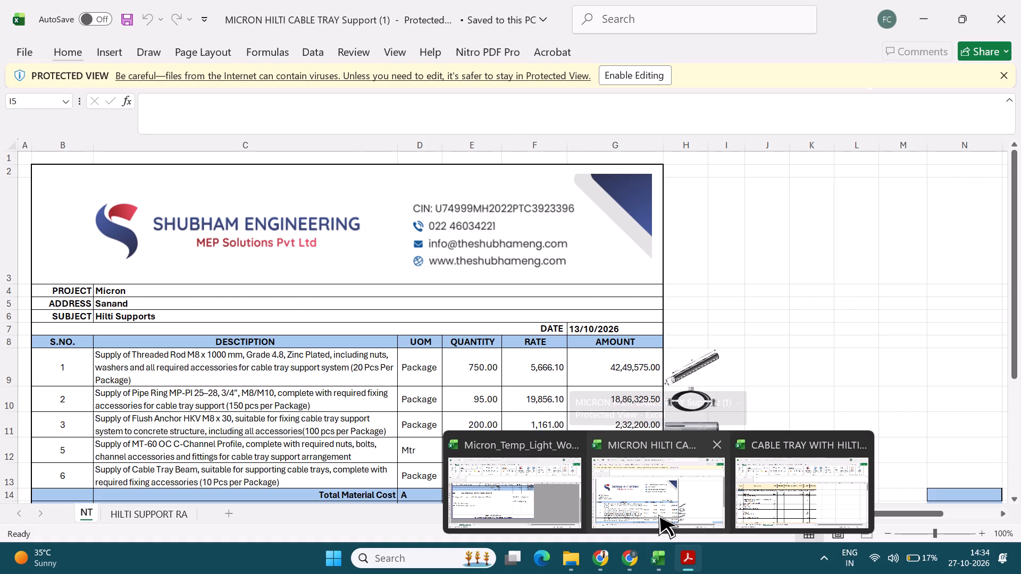
Switch to the CABLE TRAY WITH HILTI ACCESSORIES workbook in Excel and select empty cell K10 on the HILTI SUPPORT RA sheet.
left_click(774, 491)
left_click(712, 369)
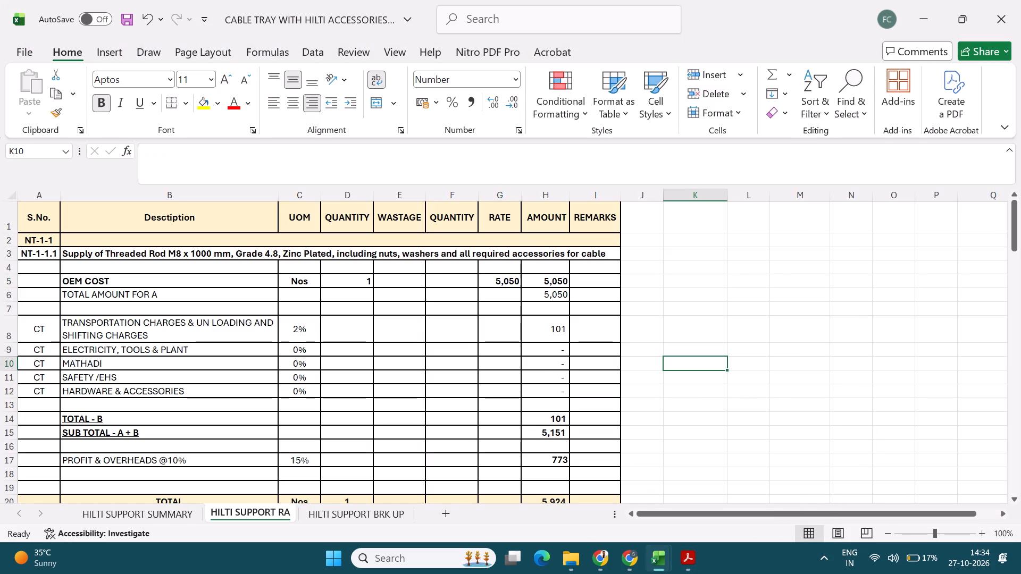
left_click(725, 357)
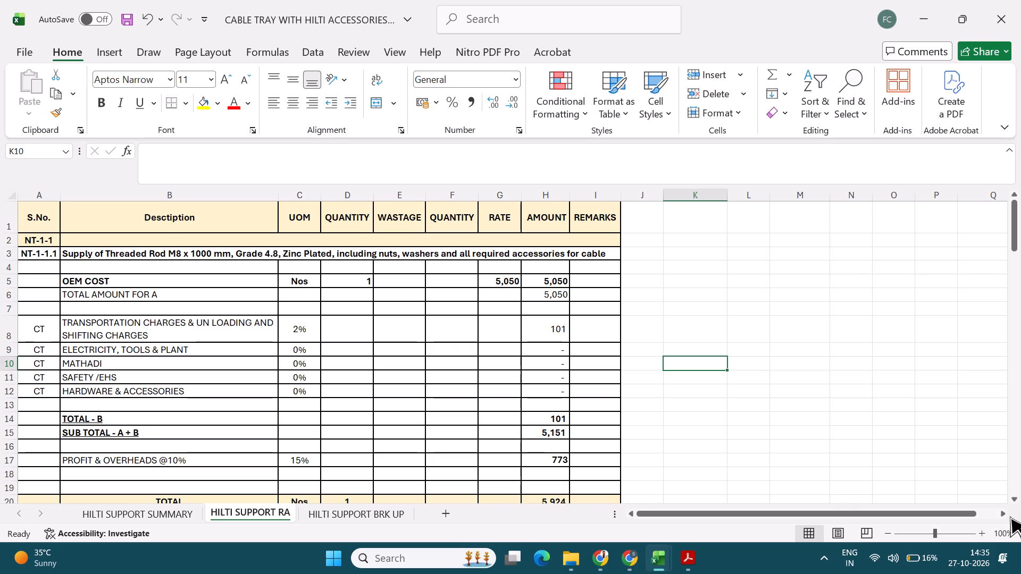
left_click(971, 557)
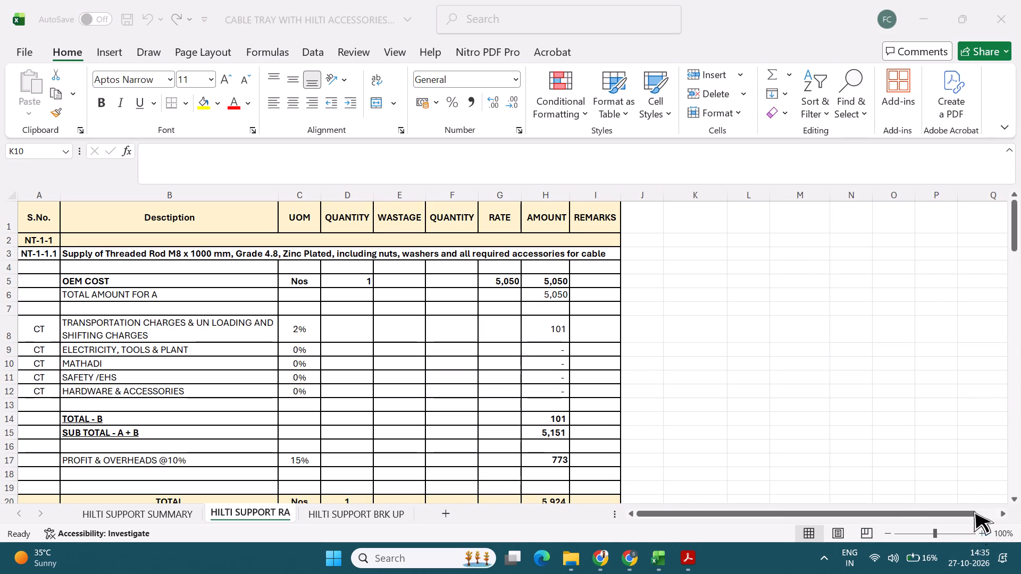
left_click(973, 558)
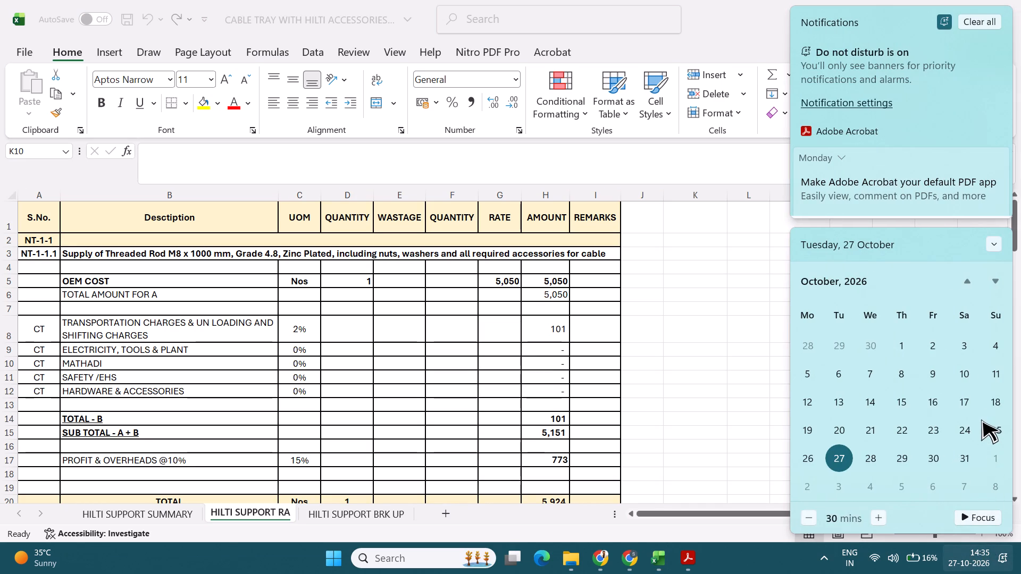
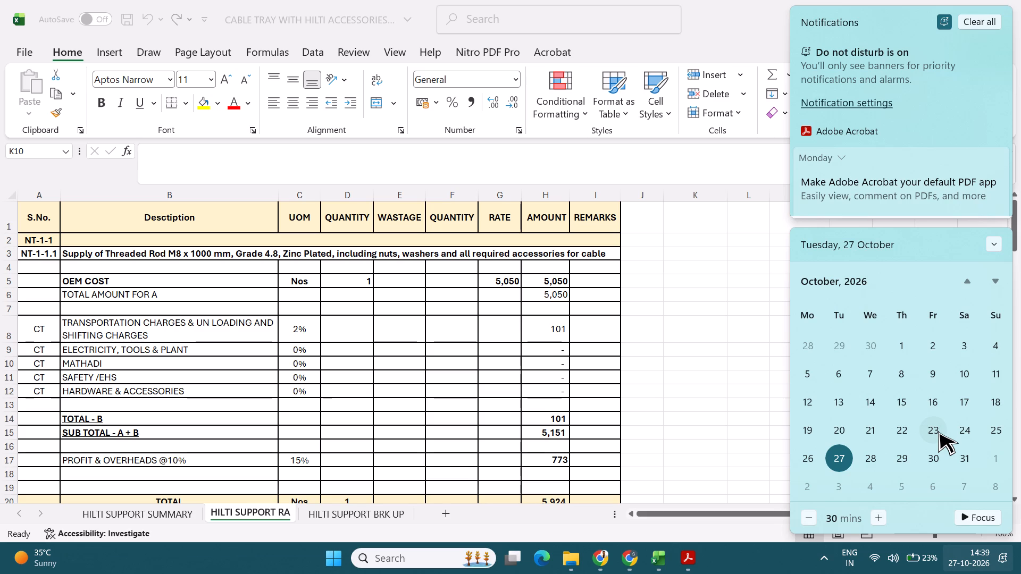
Dismiss the notification and calendar flyouts covering the HILTI SUPPORT RA sheet.
left_click(706, 361)
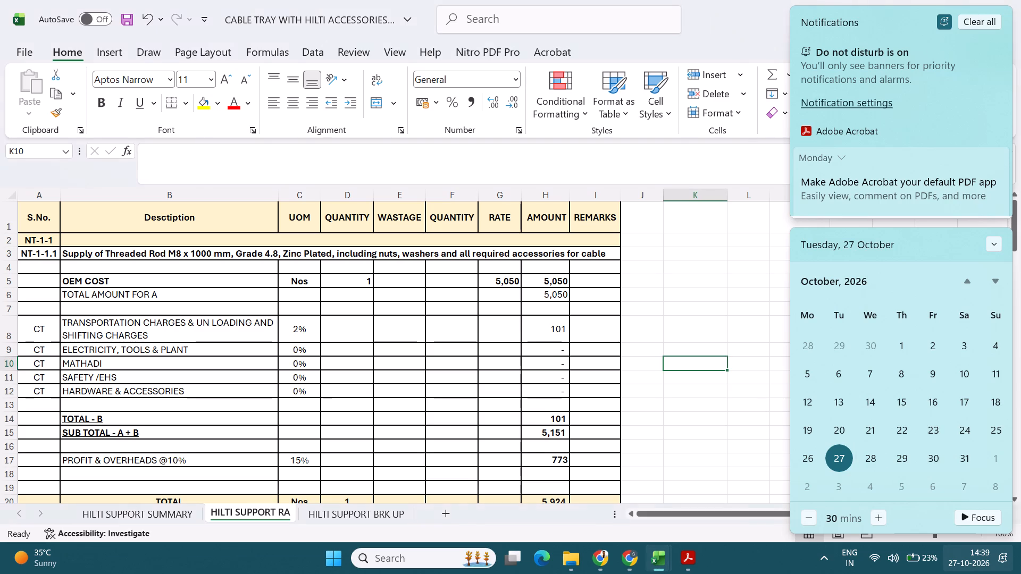
left_click(737, 382)
left_click_drag(790, 366, 785, 367)
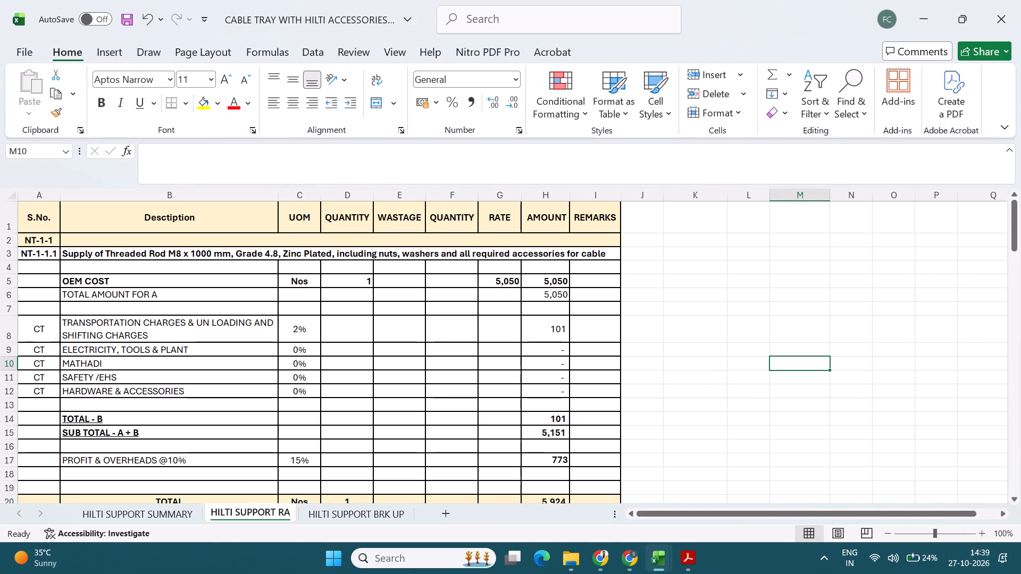
Add a new blank worksheet after the HILTI SUPPORT BRK UP sheet.
left_click(403, 512)
left_click(442, 514)
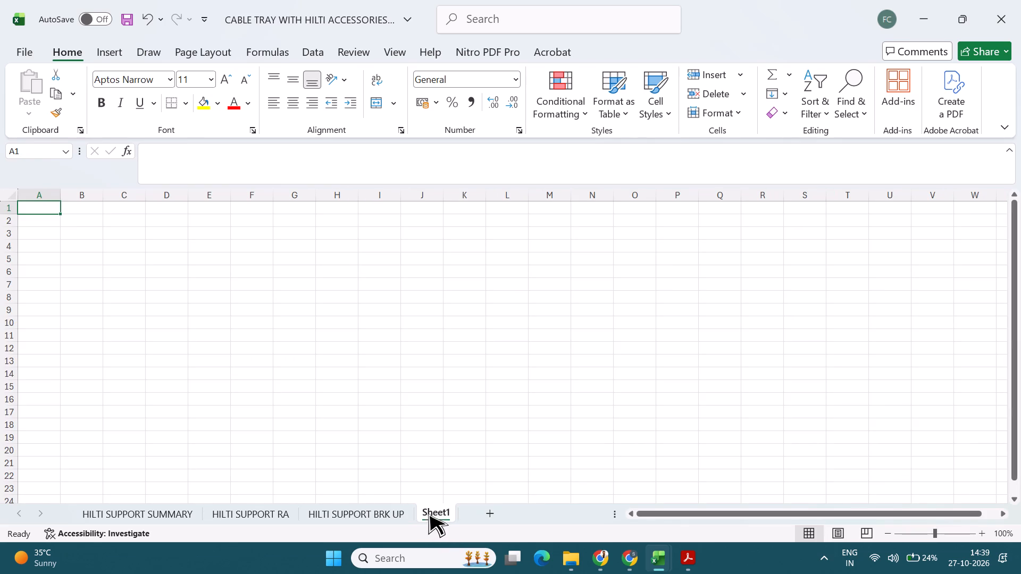
Enter the values 500, 10, 20, 20, 105 and 100 down cells B5 to B10 of Sheet1.
left_click(91, 252)
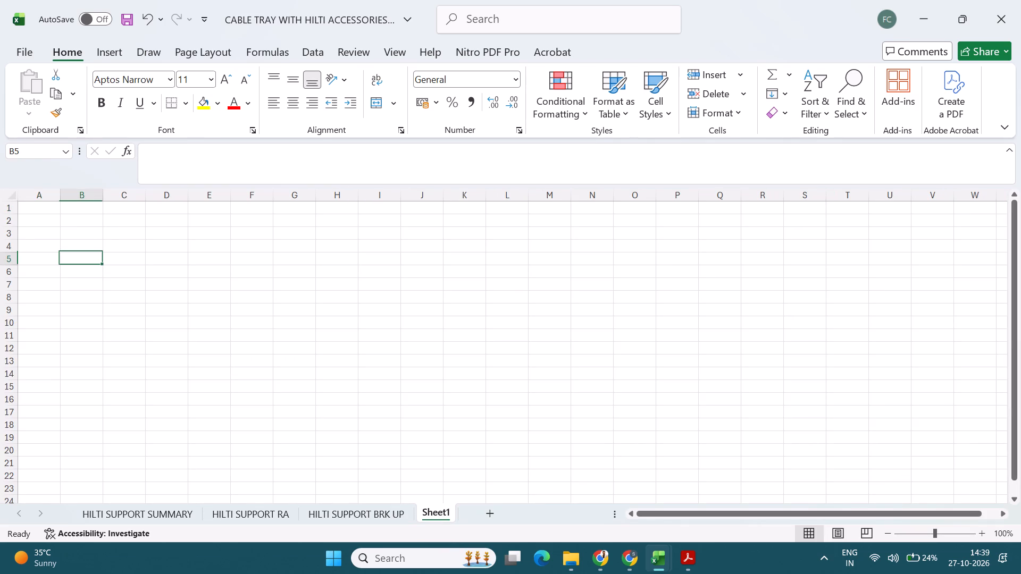
type("500")
key("Return")
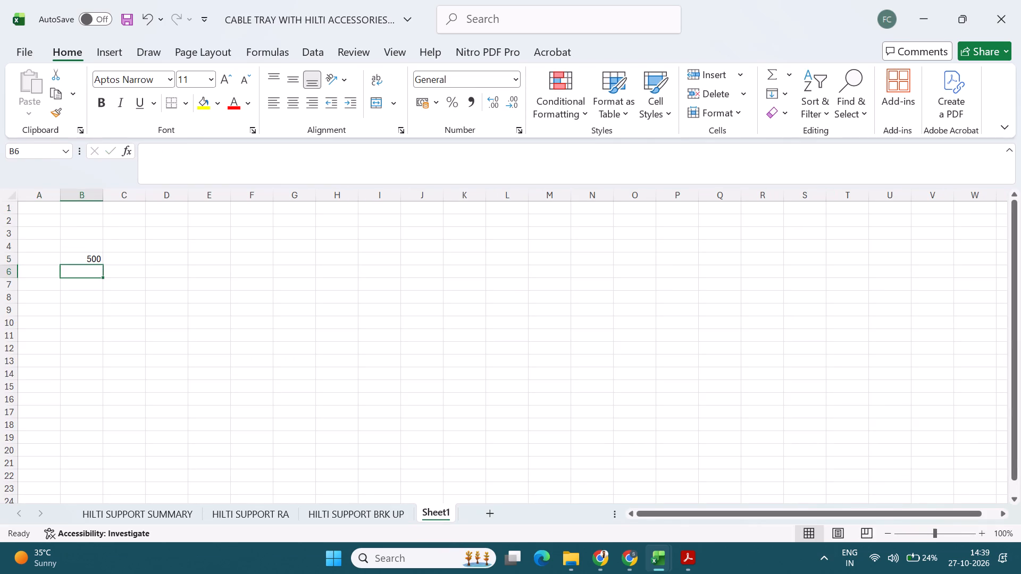
type("10")
key("Return")
type("20")
key("Return")
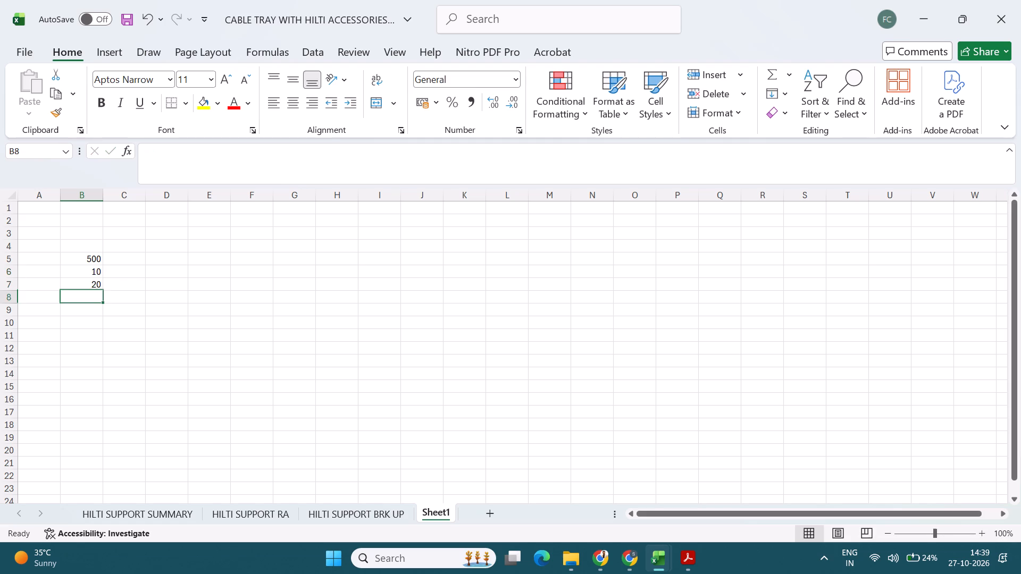
type("20")
key("Return")
type("105")
key("Return")
type("100")
key("Return")
Continue the column B list with 180, 200, 410, 120, 120, 320 and 135 in cells B11 to B17.
type("180")
key("Return")
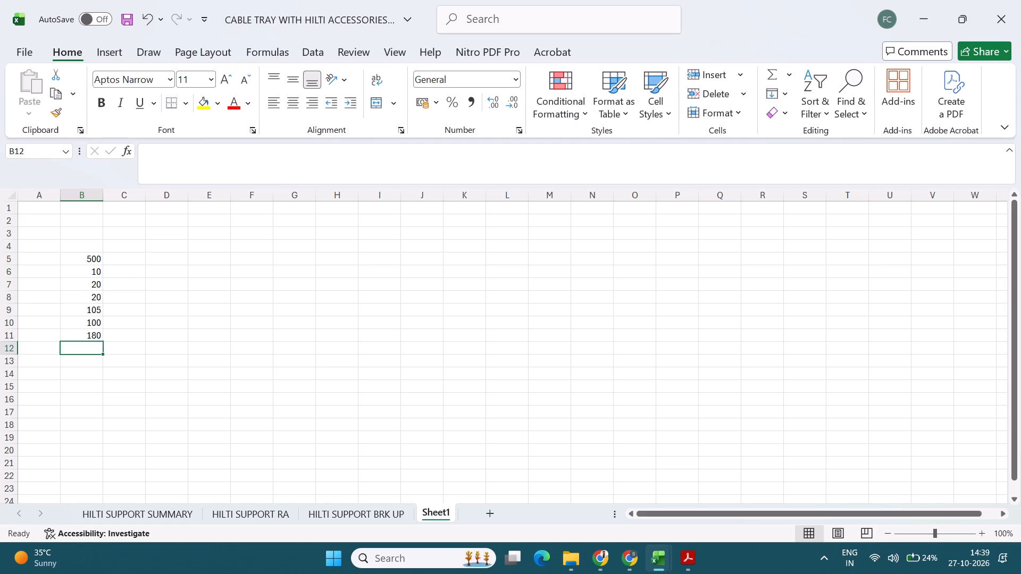
type("200")
key("Return")
type("410")
key("Return")
type("120")
key("Return")
type("120")
key("Return")
type("320")
key("Return")
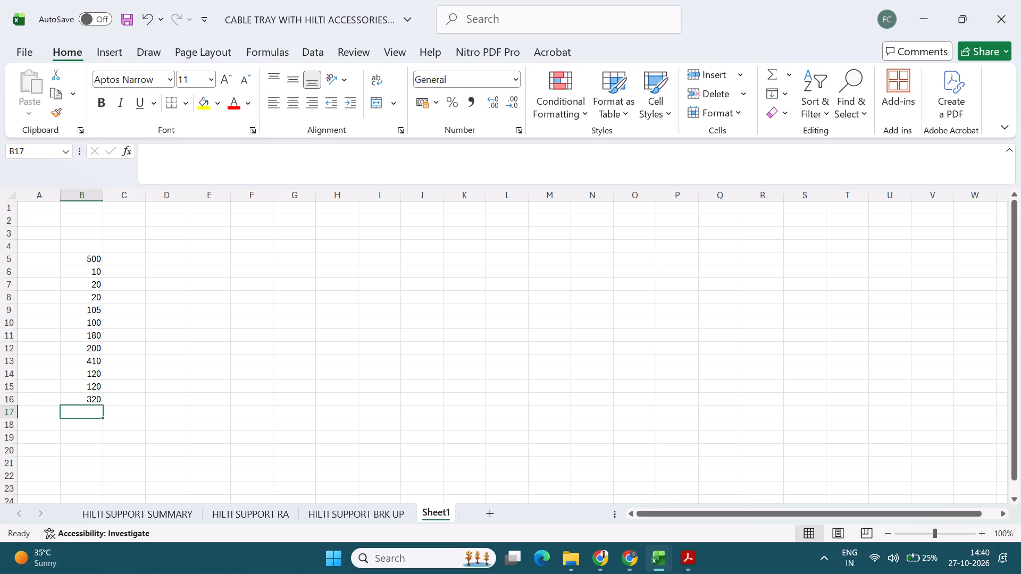
type("135")
key("Return")
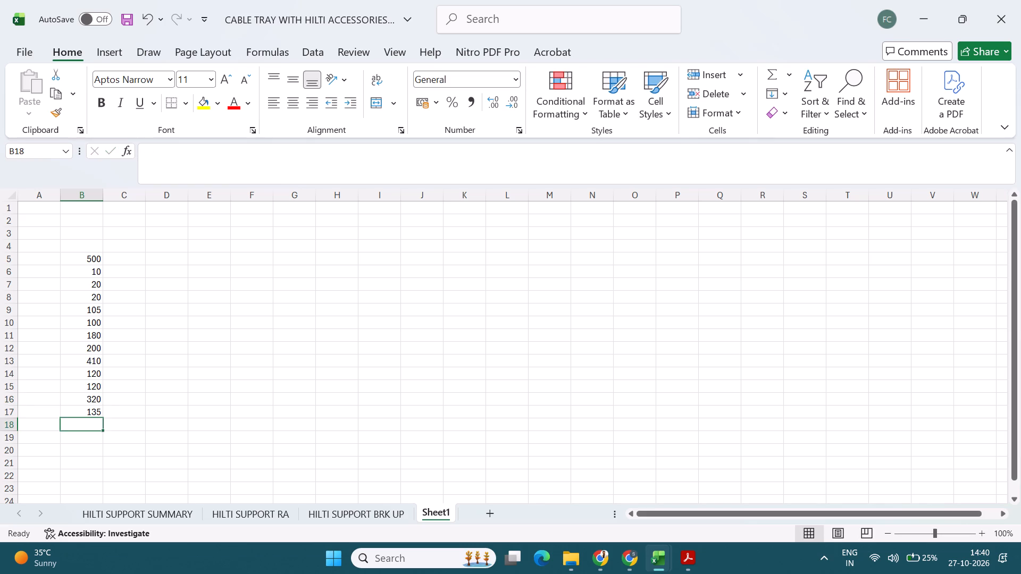
Continue the column B list with 20, 2, 80, 70, 230, 226 and 50 in cells B18 to B24.
type("20")
key("Return")
key("2")
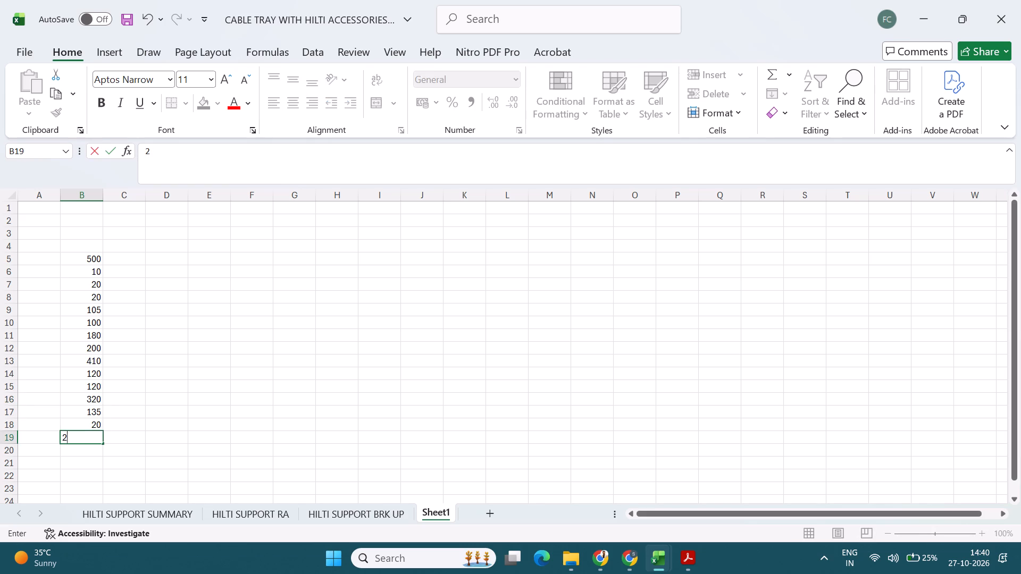
key("Return")
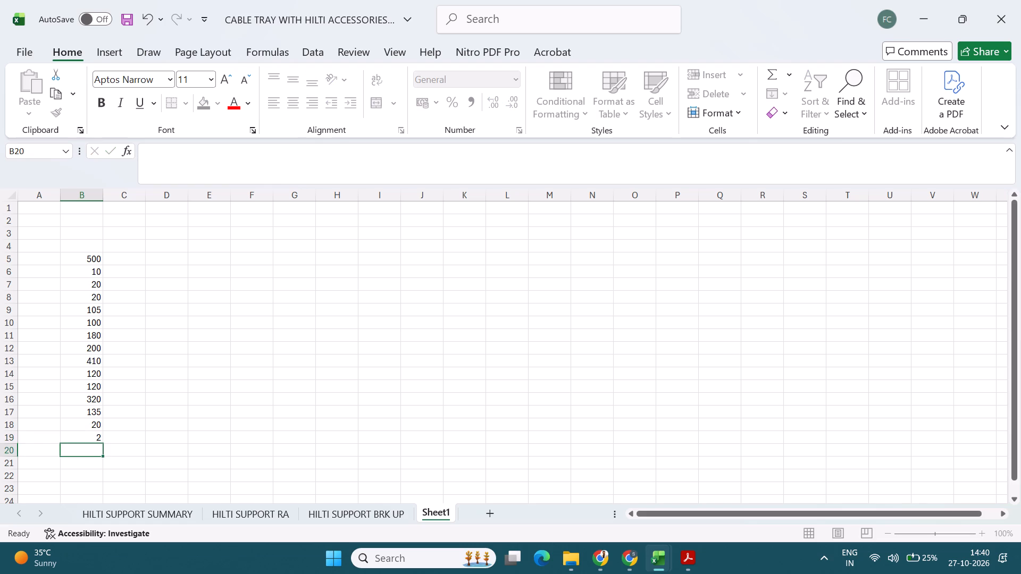
type("80")
key("Return")
type("70")
key("Return")
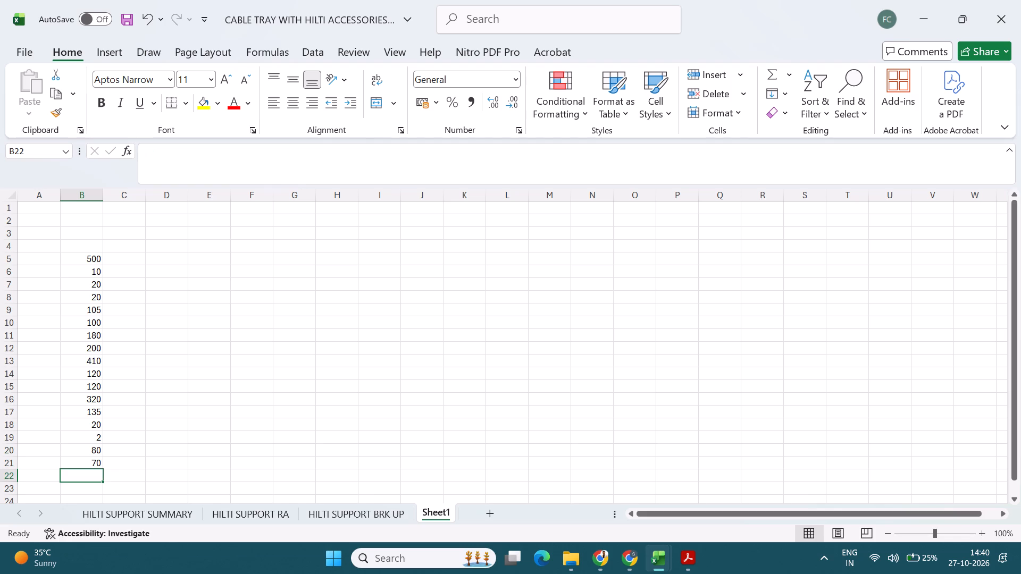
type("230")
key("Return")
type("226")
key("Return")
type("50")
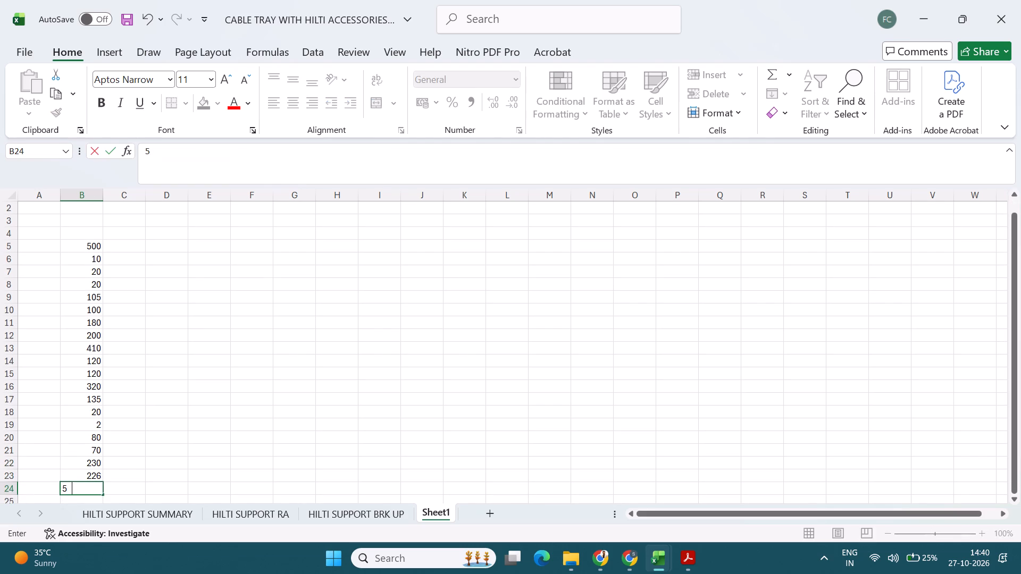
key("Return")
Continue the column B list with 50, 2, 30, 1200, 236, 282 and 100 in cells B25 to B31.
type("50")
key("Return")
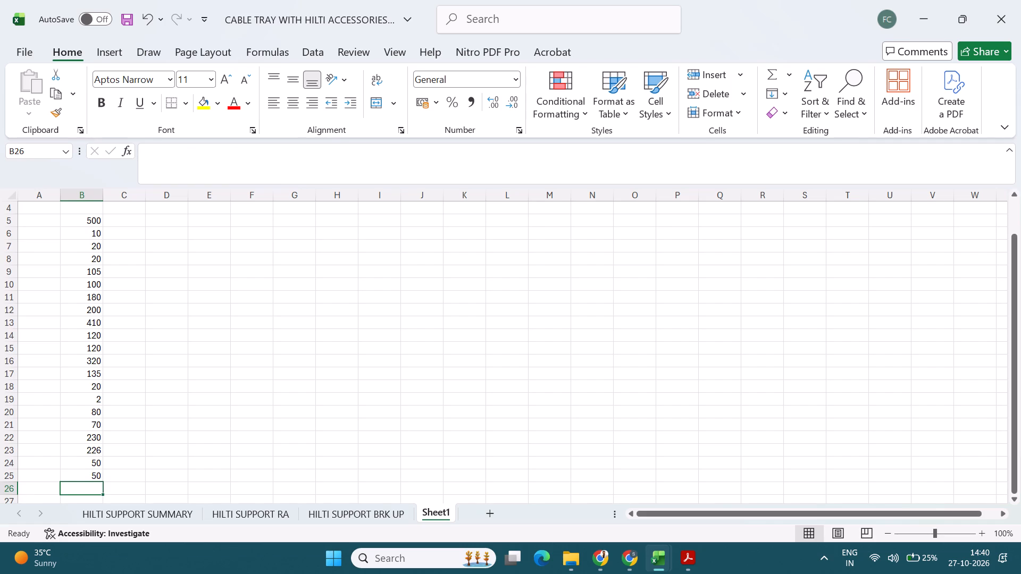
key("2")
key("Return")
type("30")
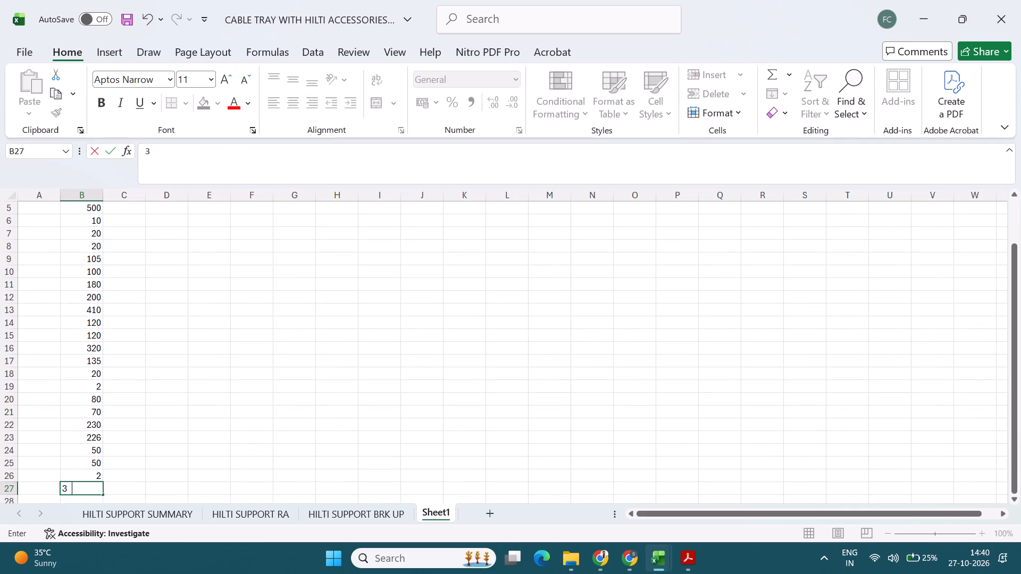
key("Return")
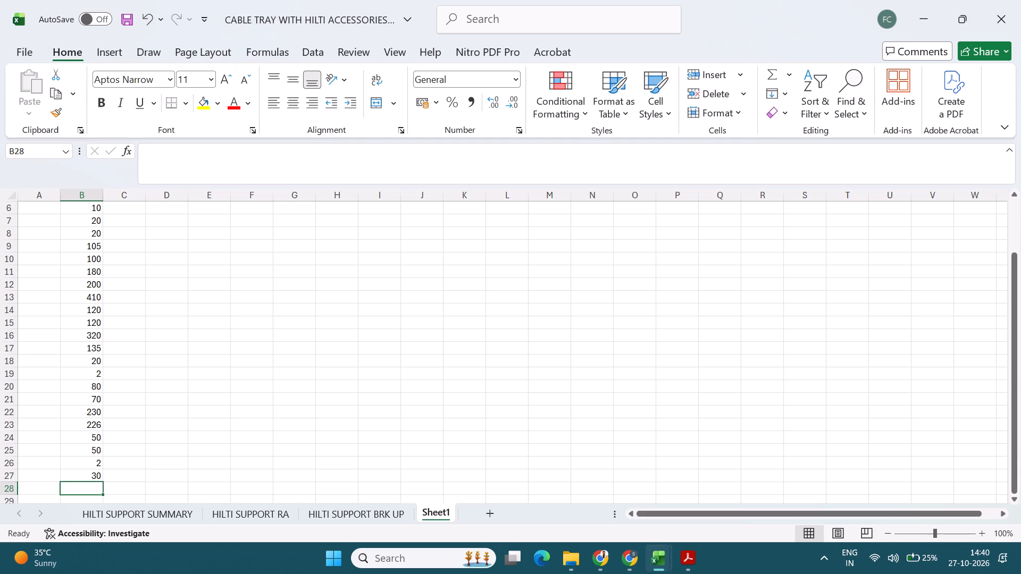
type("1200")
key("Return")
type("236")
key("Return")
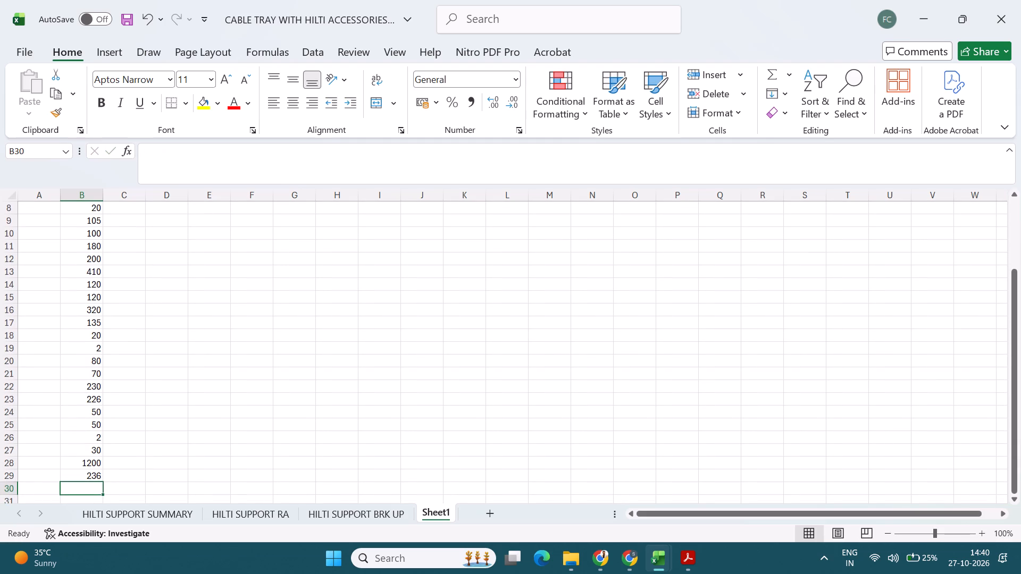
type("282")
key("Return")
type("100")
key("Return")
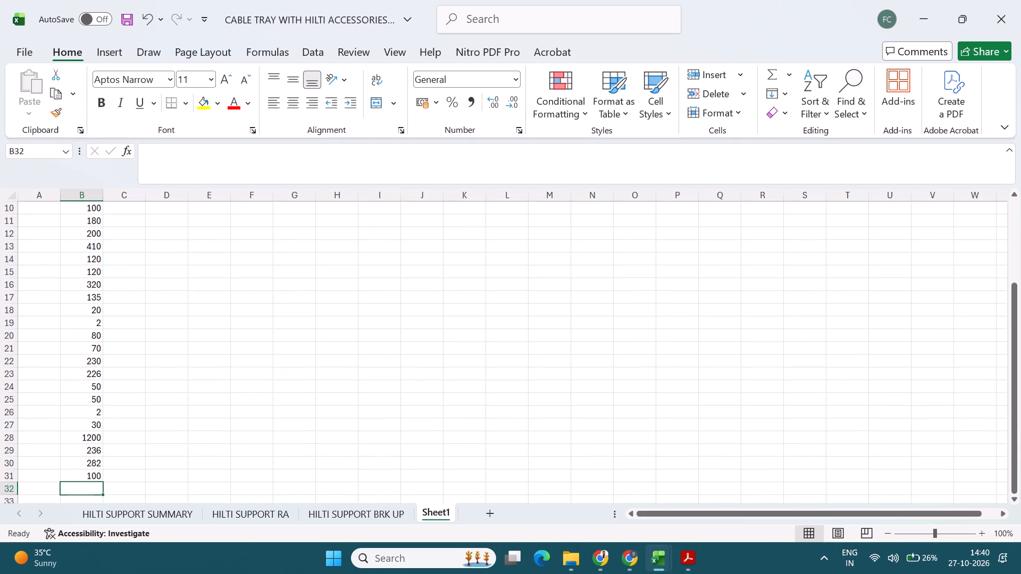
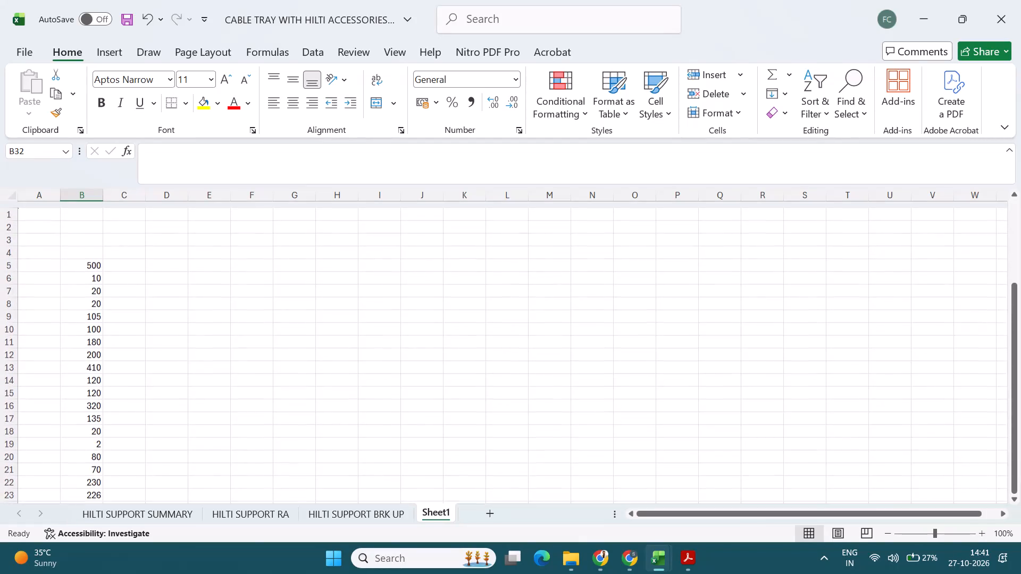
Review the figures entered in column B of Sheet1, from the first value down to the end of the list.
scroll(104, 345, "down", 10)
scroll(104, 345, "up", 11)
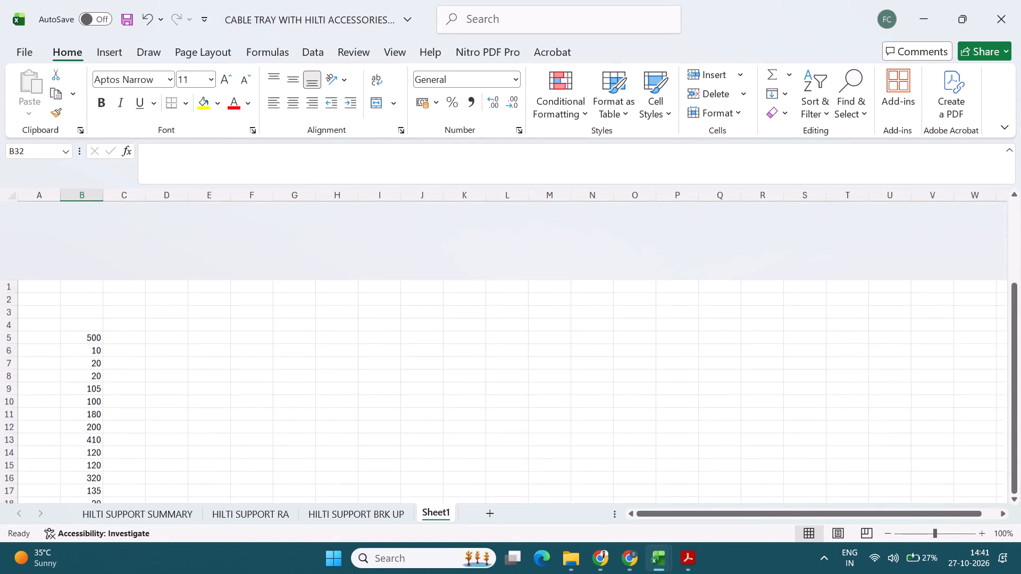
scroll(104, 345, "down", 1)
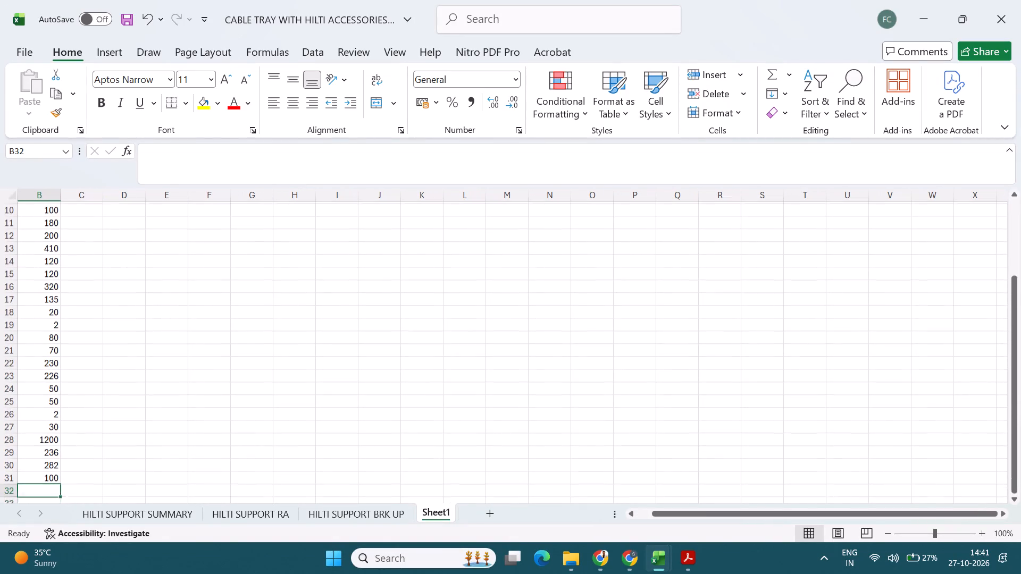
scroll(104, 345, "right", 1)
scroll(99, 345, "down", 1)
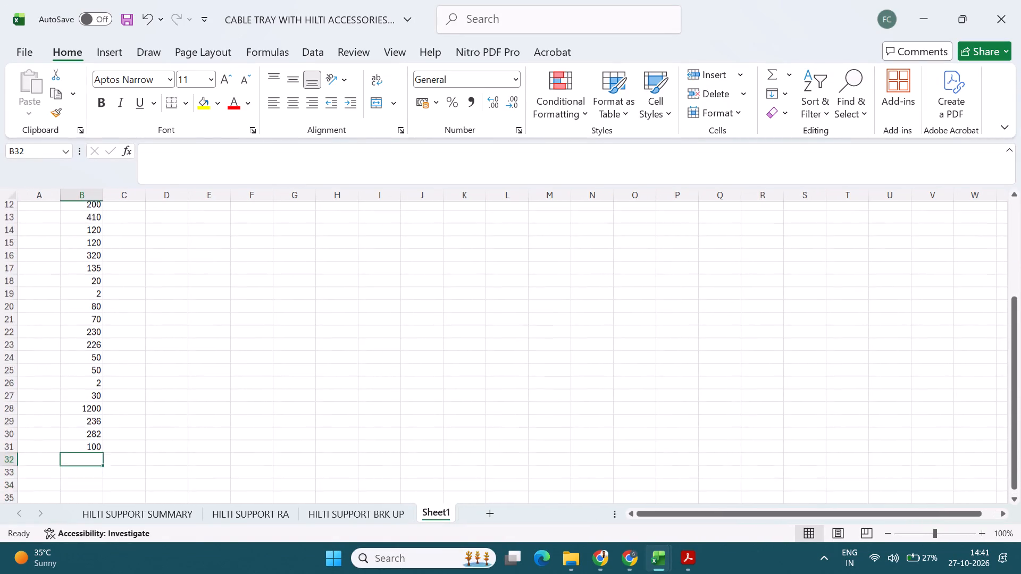
scroll(100, 345, "down", 1)
scroll(114, 341, "up", 1)
middle_click_drag(119, 340, 15, 369)
scroll(268, 333, "down", 2)
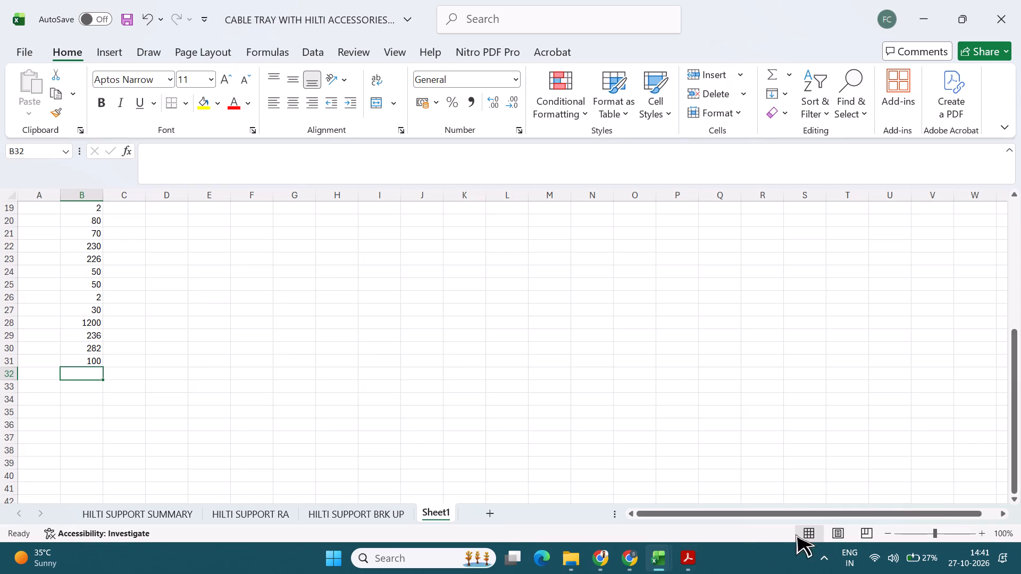
Open the system calendar and notifications view.
left_click(978, 558)
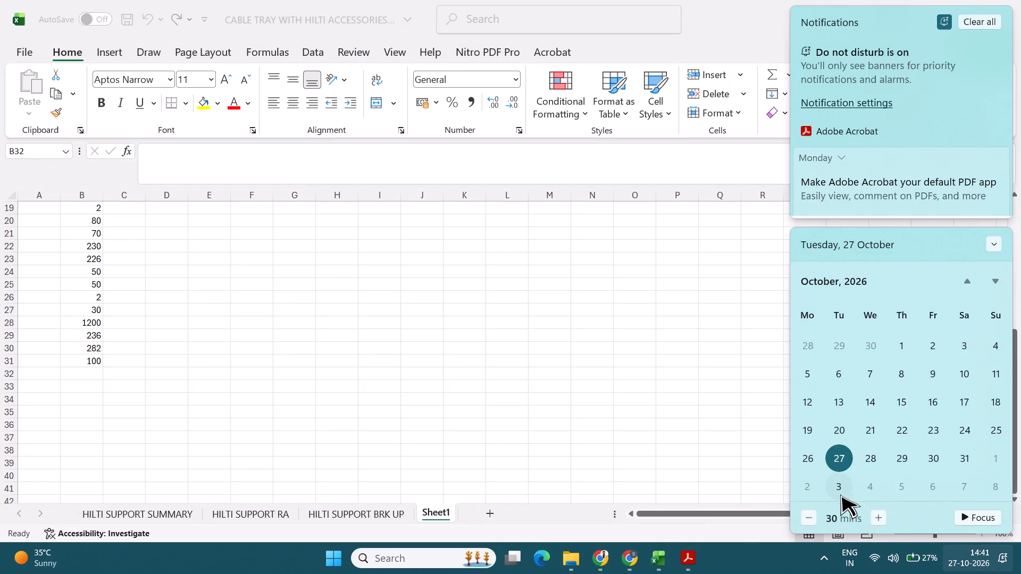
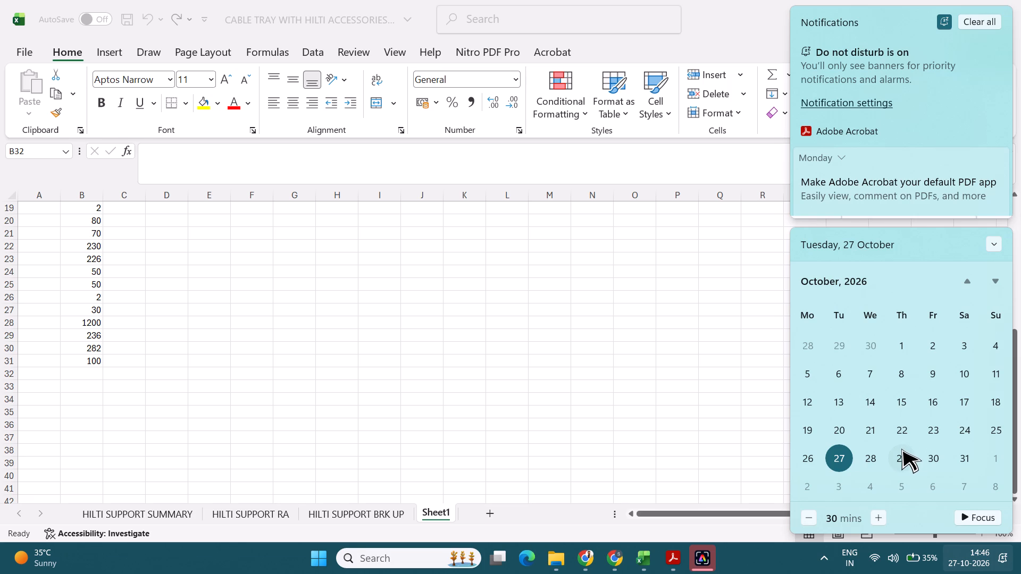
Continue the column B list on Sheet1 with 10 in B32 and 1200 in each of B33, B34 and B35.
left_click(94, 370)
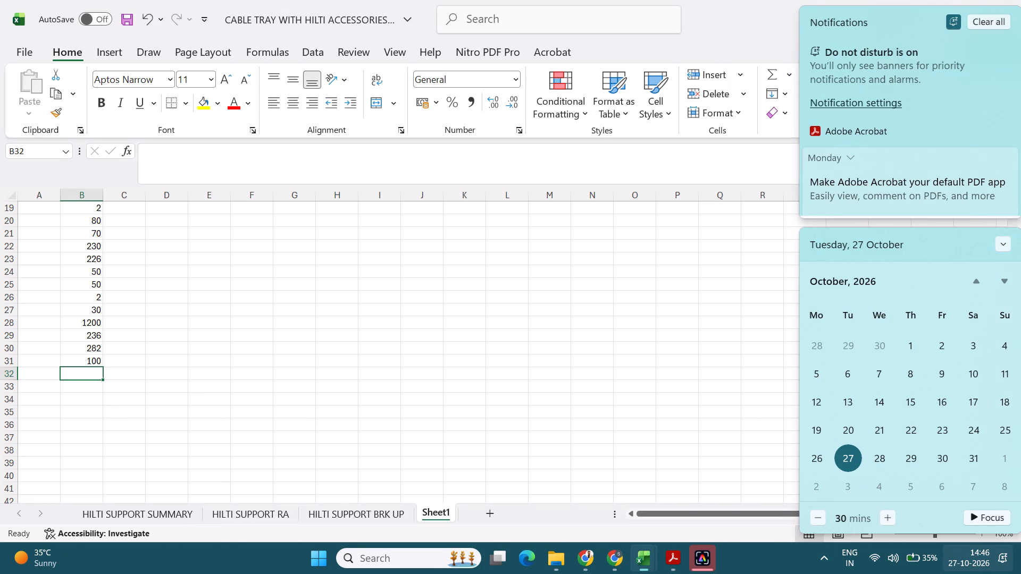
type("10")
key("Return")
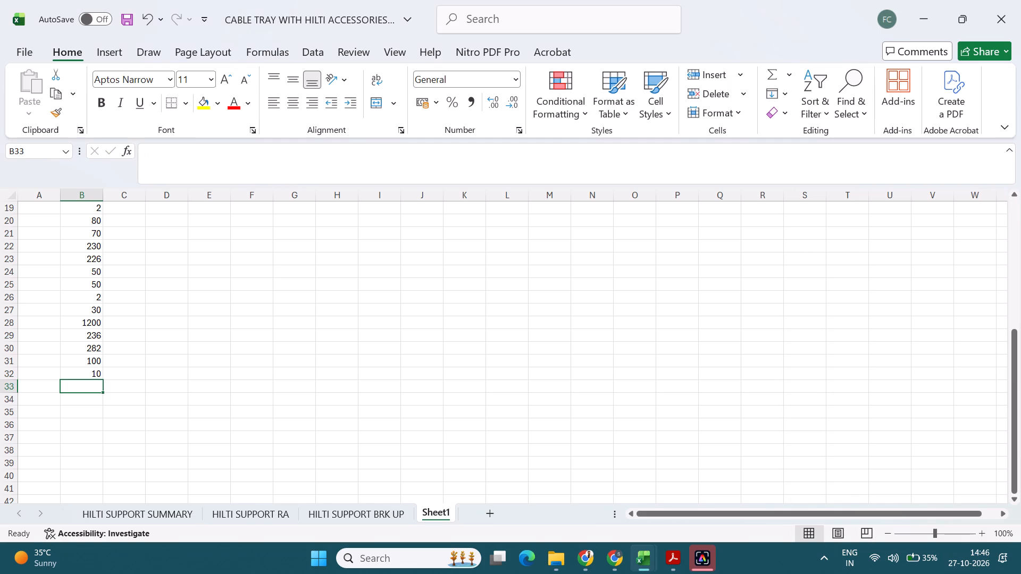
type("1200")
key("Return")
type("1200")
key("Return")
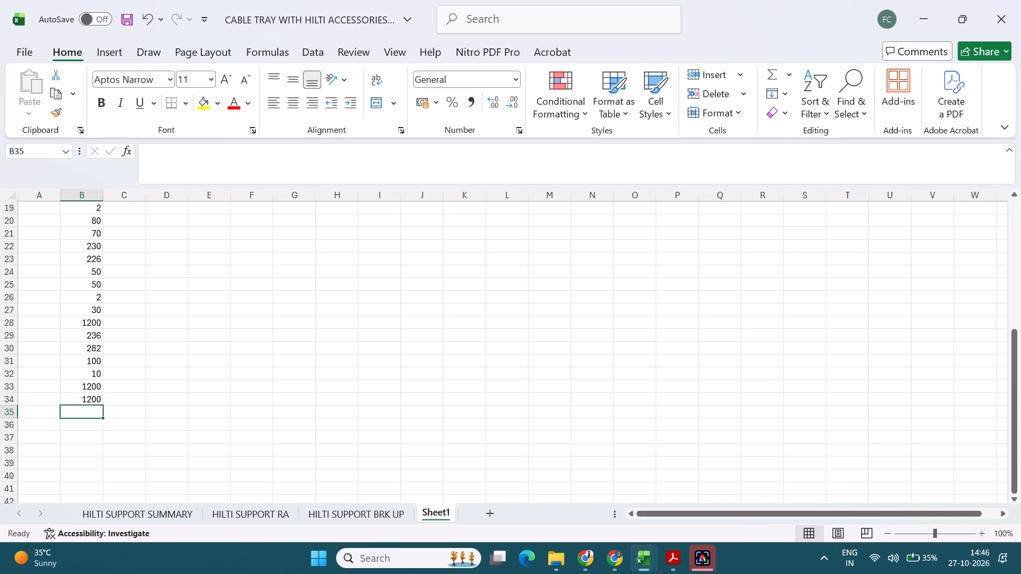
key("1")
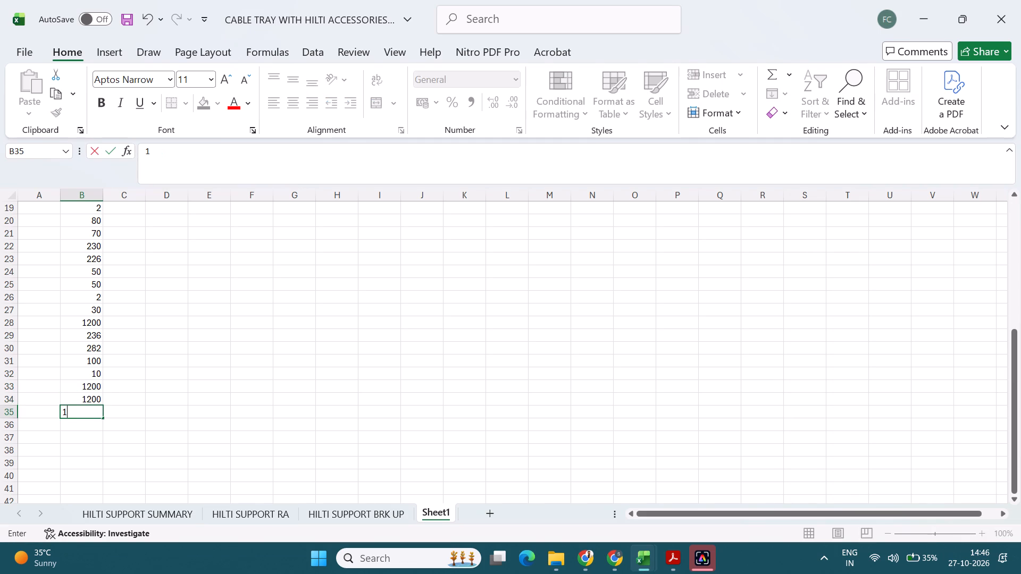
type("200")
key("Return")
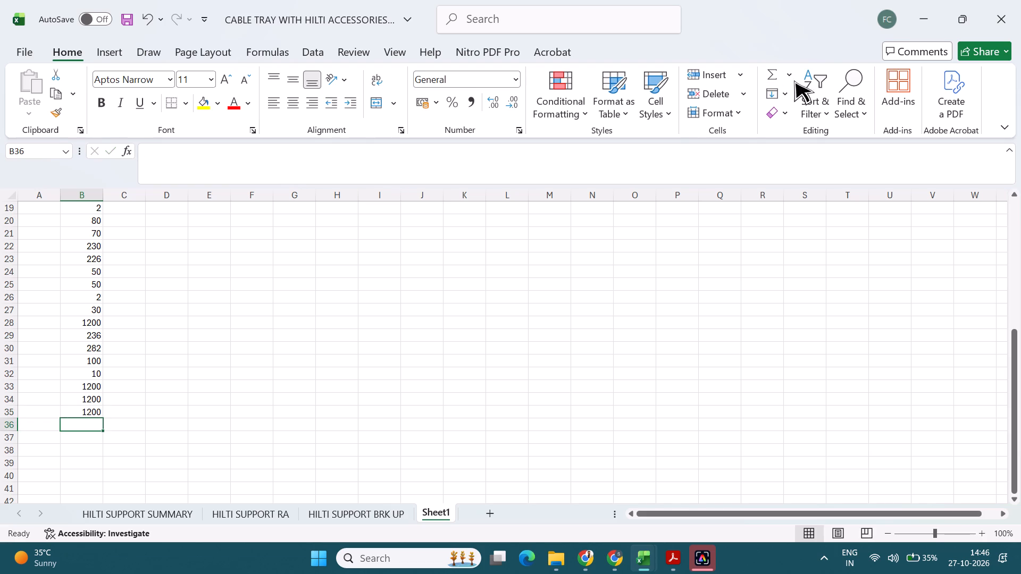
Total B5:B35 with a SUM formula in B36 and apply the comma number style to it.
left_click(766, 71)
scroll(195, 385, "up", 11)
scroll(199, 393, "down", 2)
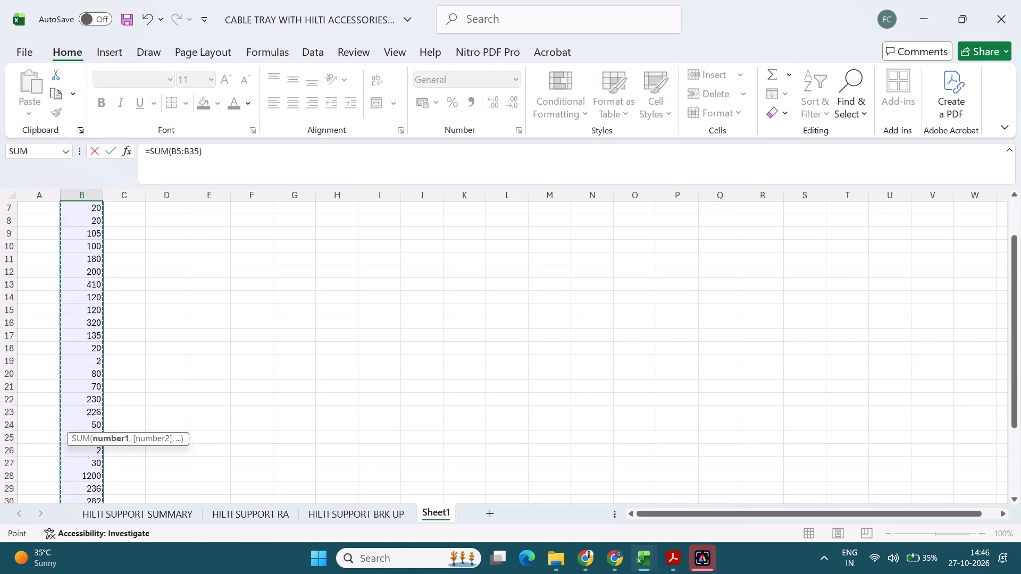
scroll(198, 406, "down", 5)
key("Return")
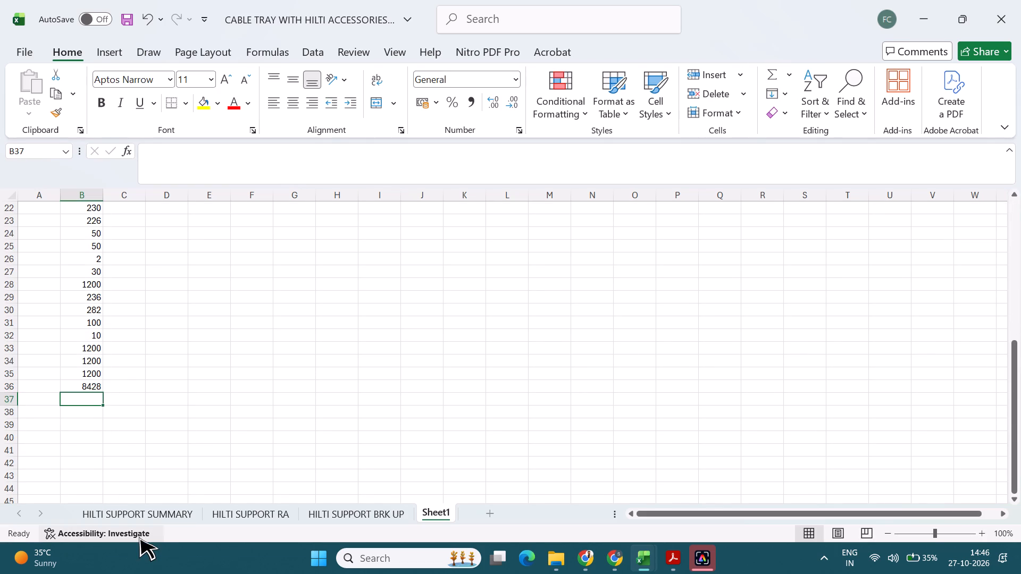
left_click(85, 386)
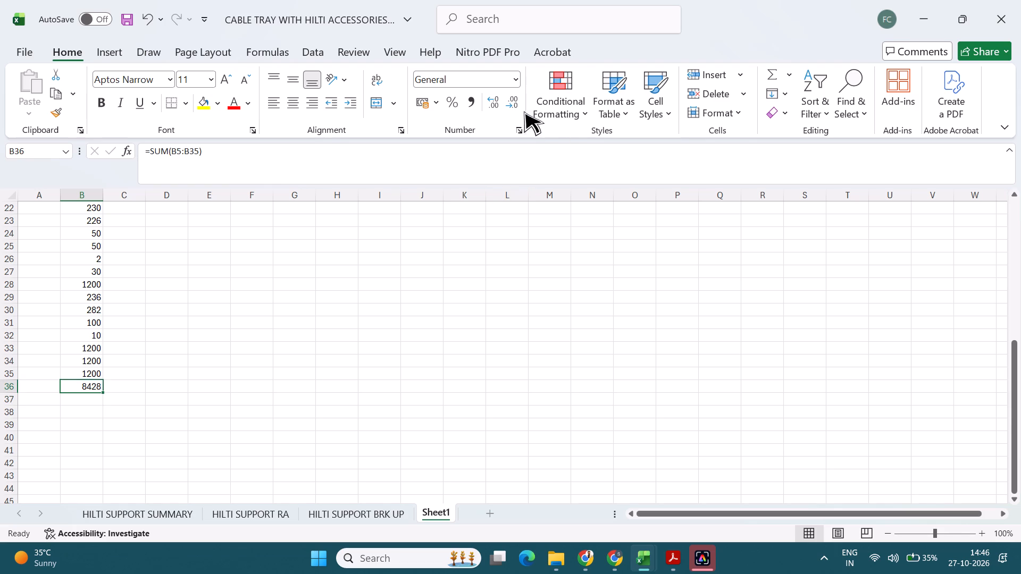
left_click(473, 98)
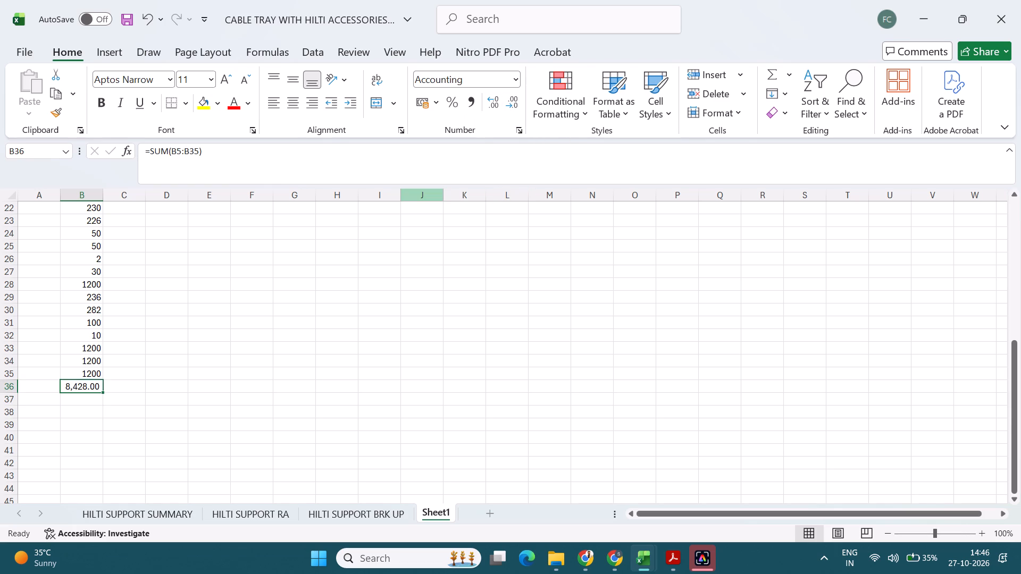
Enter 5000 in B37, directly below the column total.
left_click(89, 401)
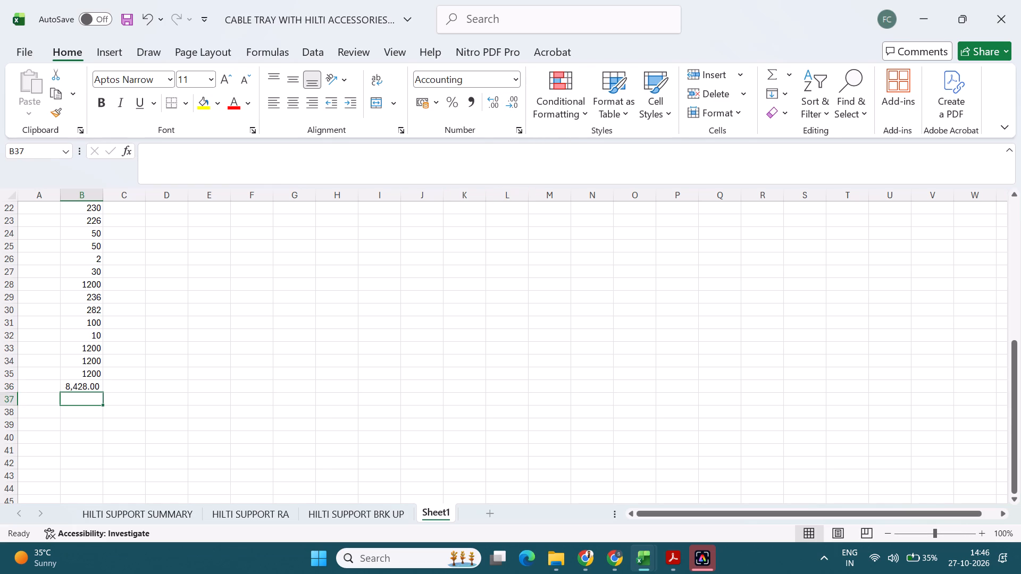
key("equal")
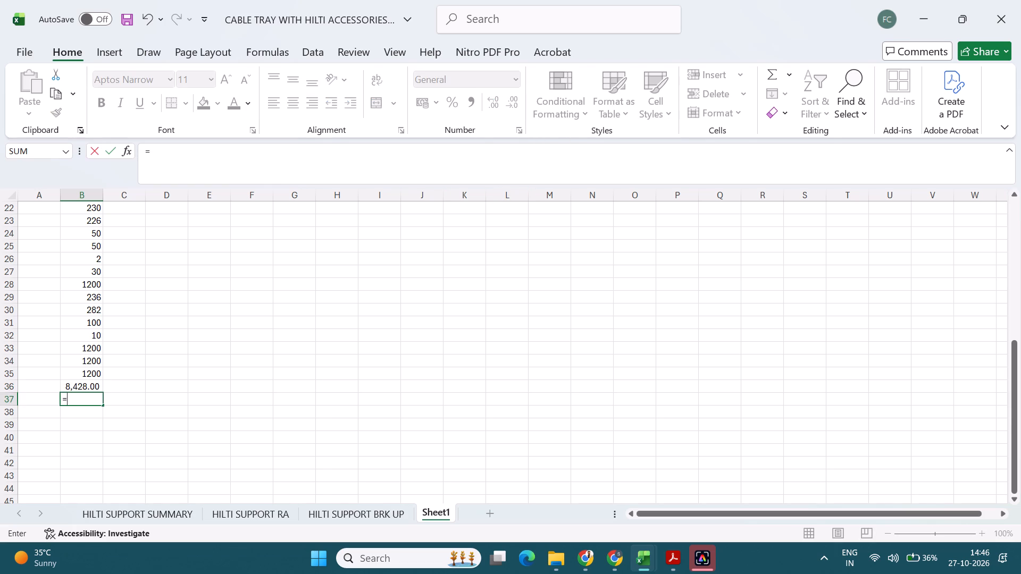
key("Escape")
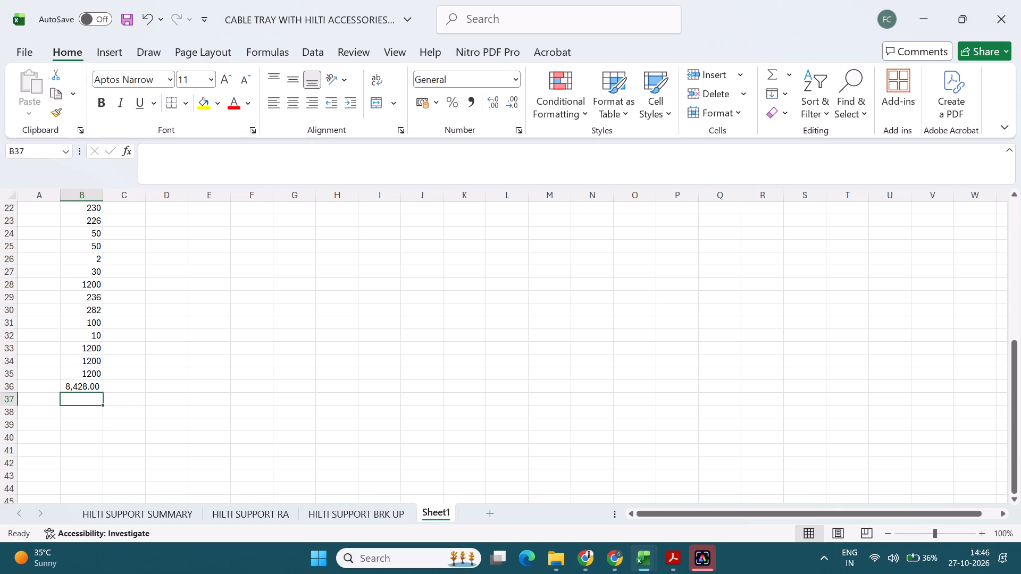
type("5000")
key("Down")
key("Up")
Subtract the 5000 figure from the column total in B38 with the formula =B36-B37.
key("Up")
key("Down")
key("Down")
key("equal")
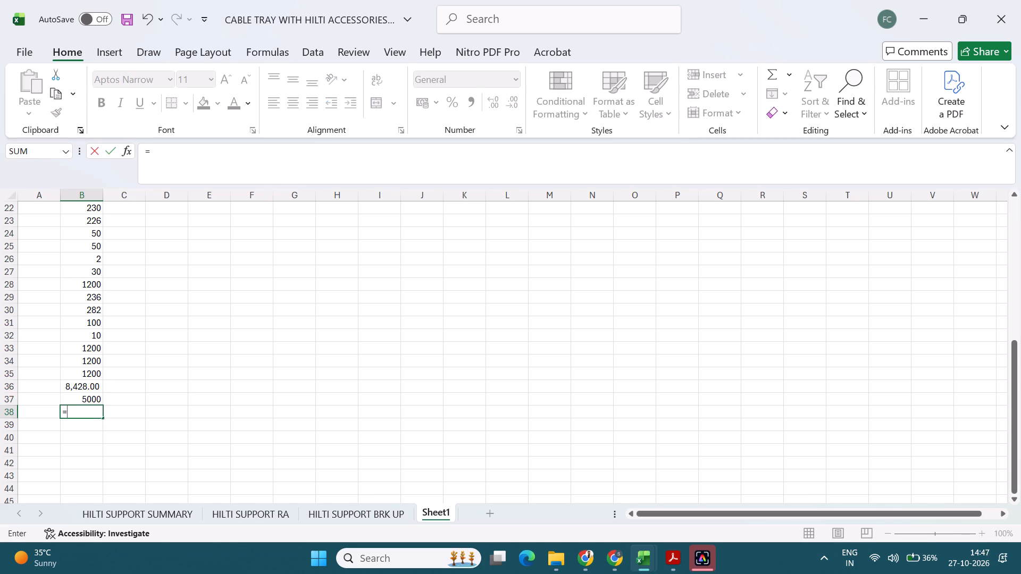
key("Up")
key("Up")
key("minus")
key("Up")
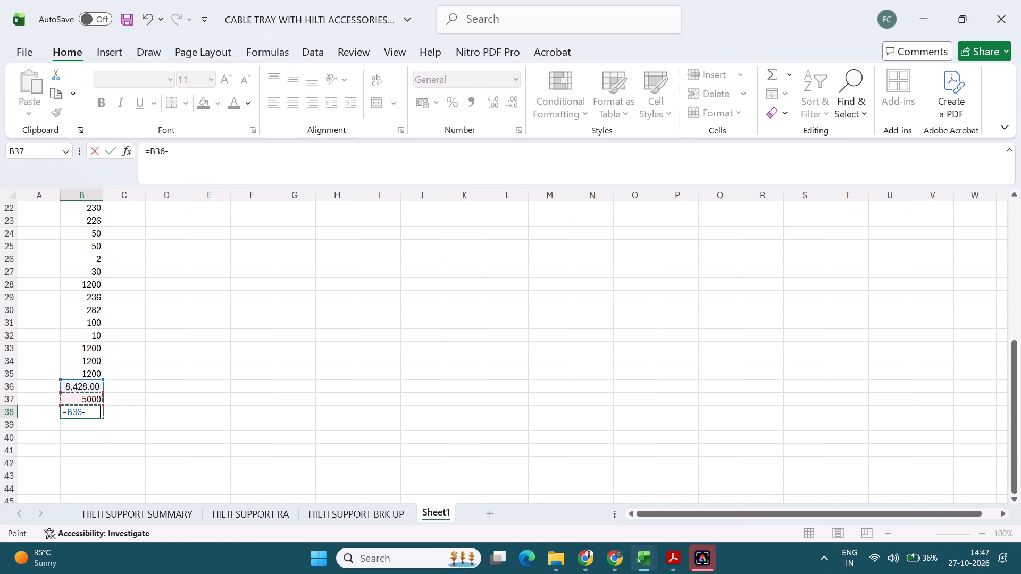
key("Return")
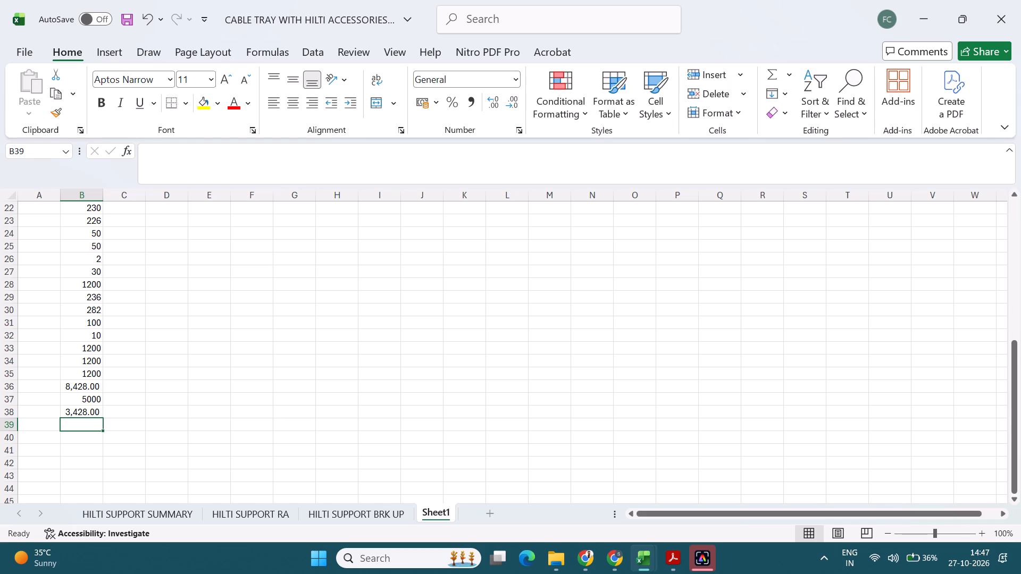
Insert a new row above the total row and enter 1200 in its column B cell, B36.
left_click(4, 386)
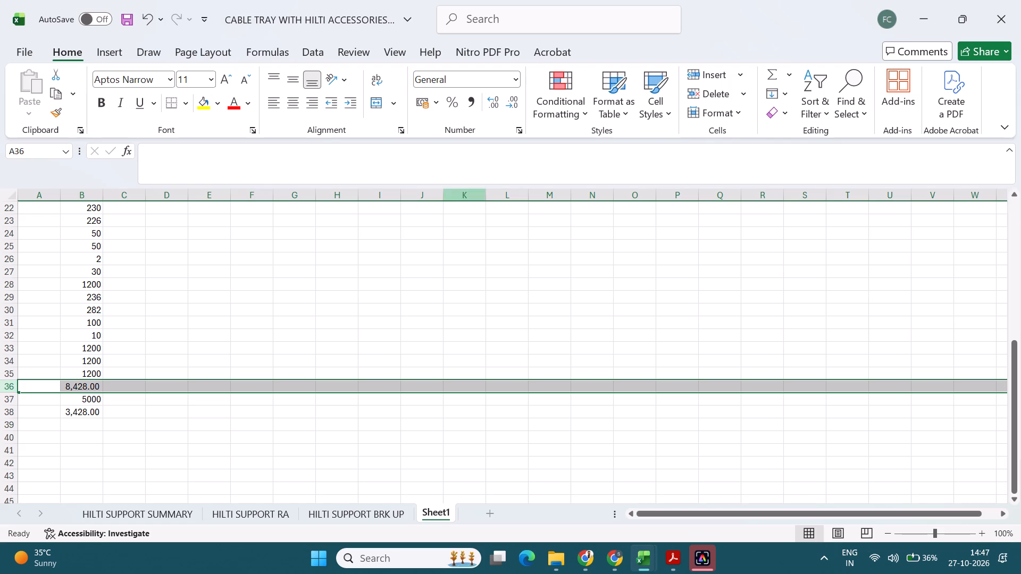
left_click(689, 75)
left_click(112, 418)
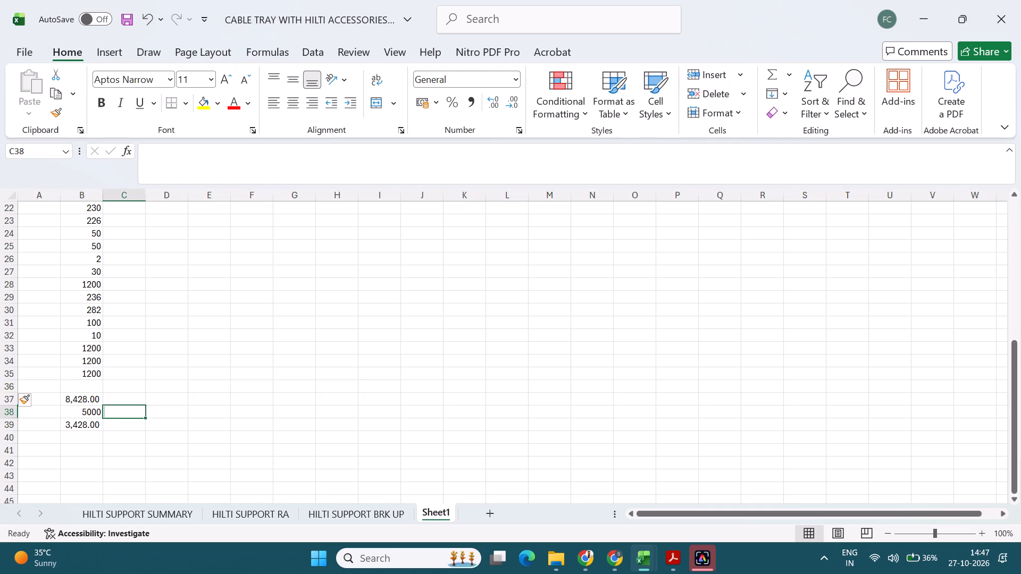
left_click(86, 389)
type("1200")
key("Return")
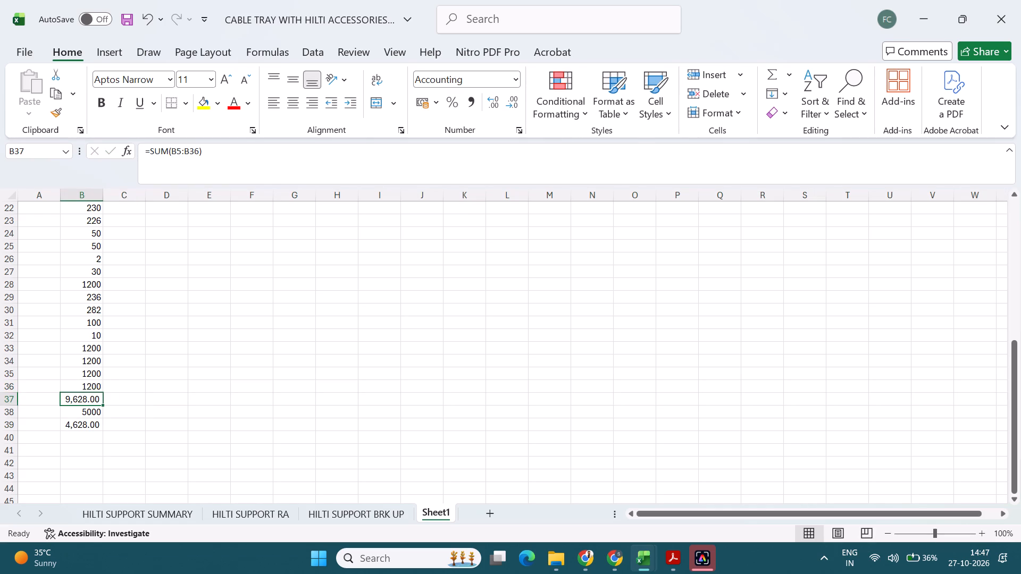
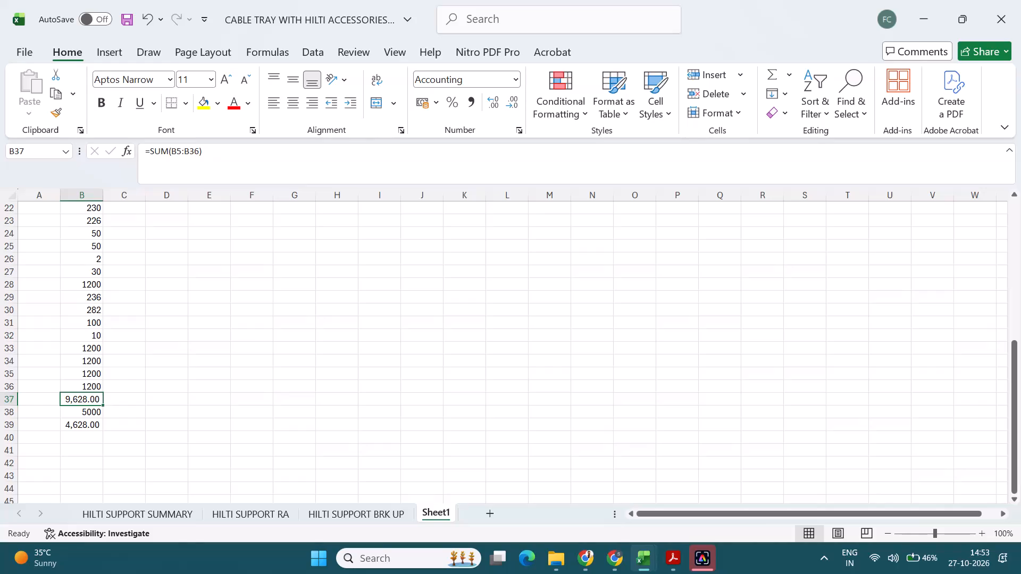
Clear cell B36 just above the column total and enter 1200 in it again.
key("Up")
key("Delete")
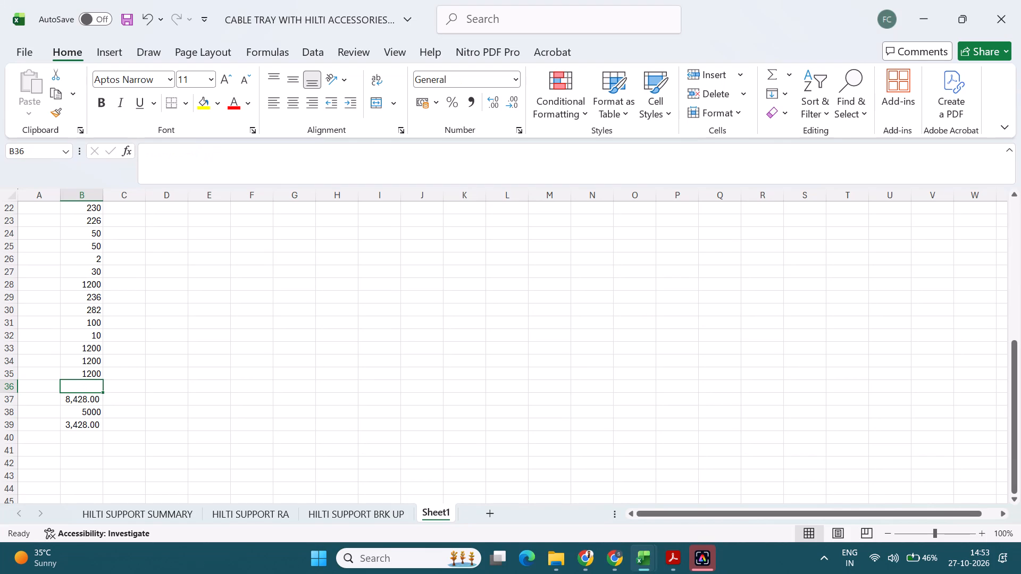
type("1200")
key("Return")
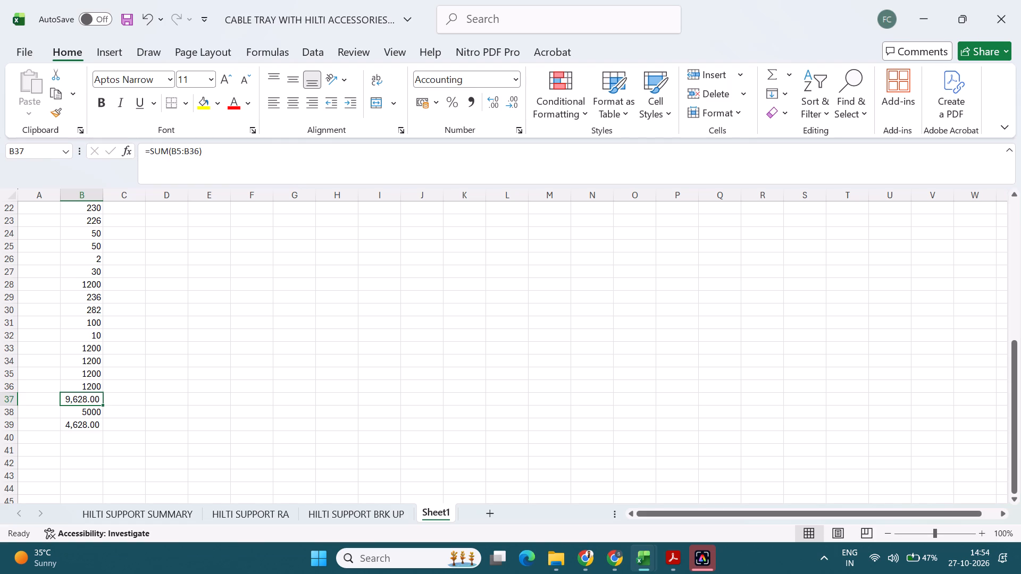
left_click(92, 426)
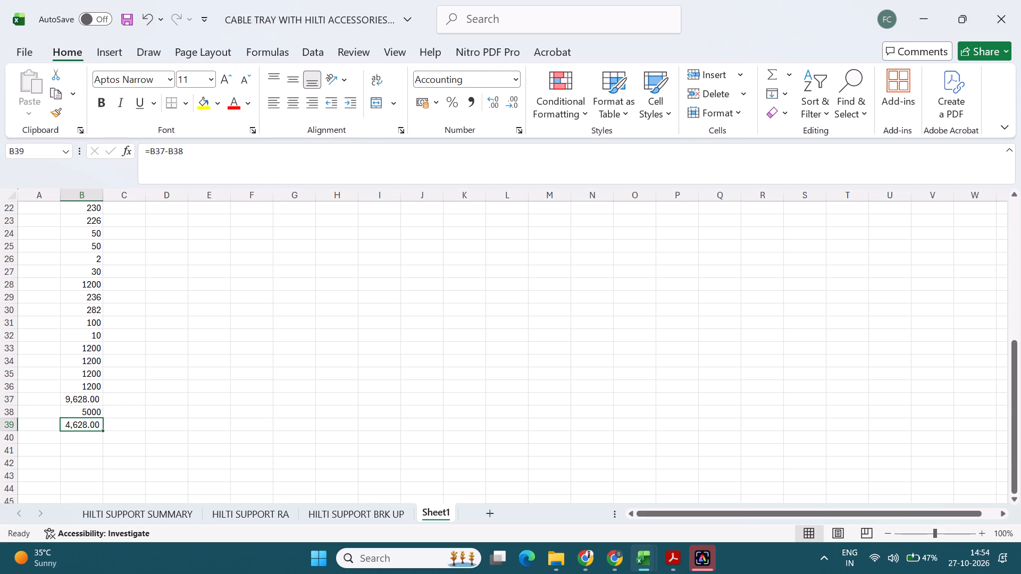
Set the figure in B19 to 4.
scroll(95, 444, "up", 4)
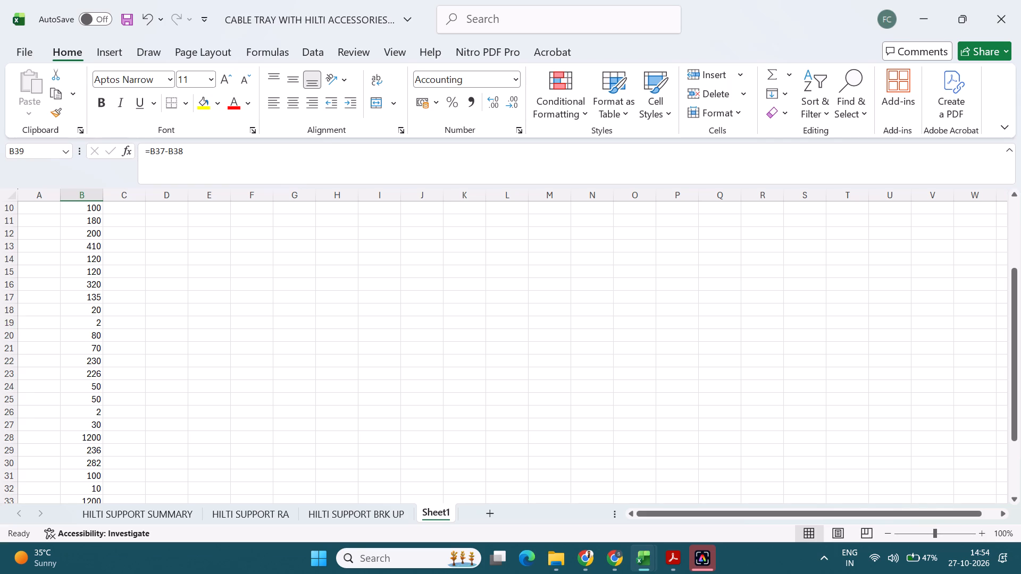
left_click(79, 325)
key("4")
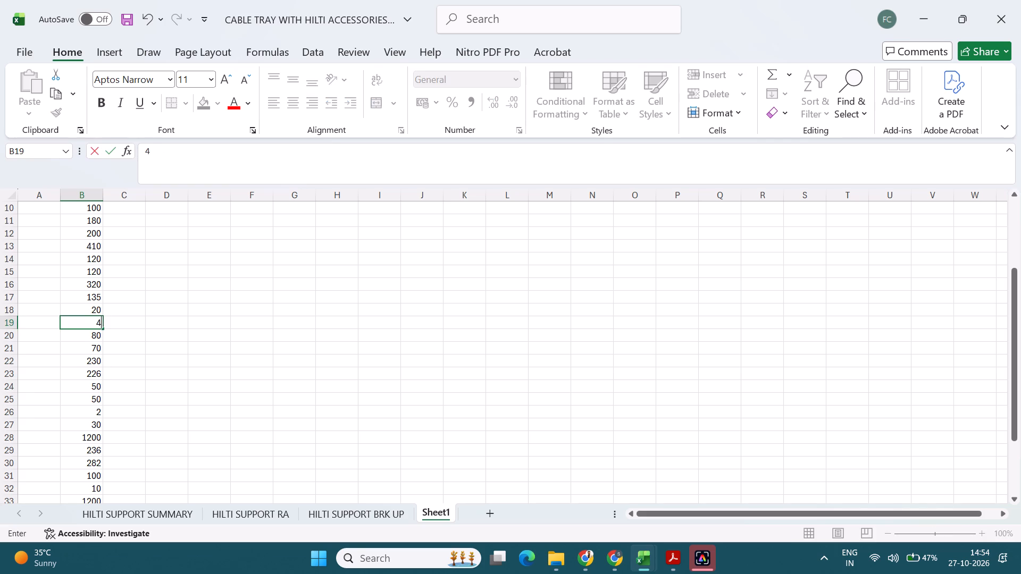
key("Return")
Delete row 26, which holds the figure 2 in column B.
left_click(2, 412)
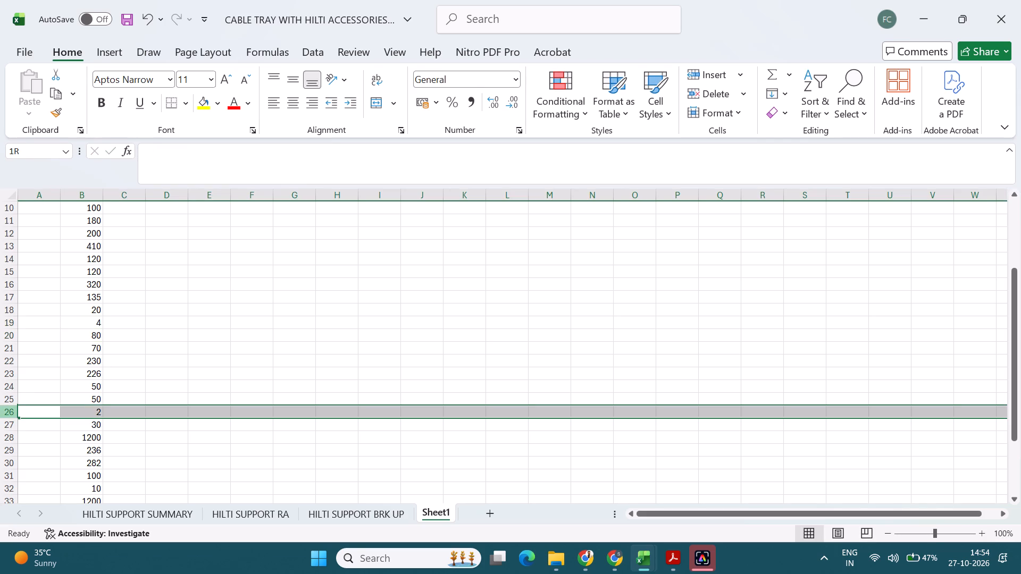
key("ctrl+minus")
scroll(121, 525, "down", 3)
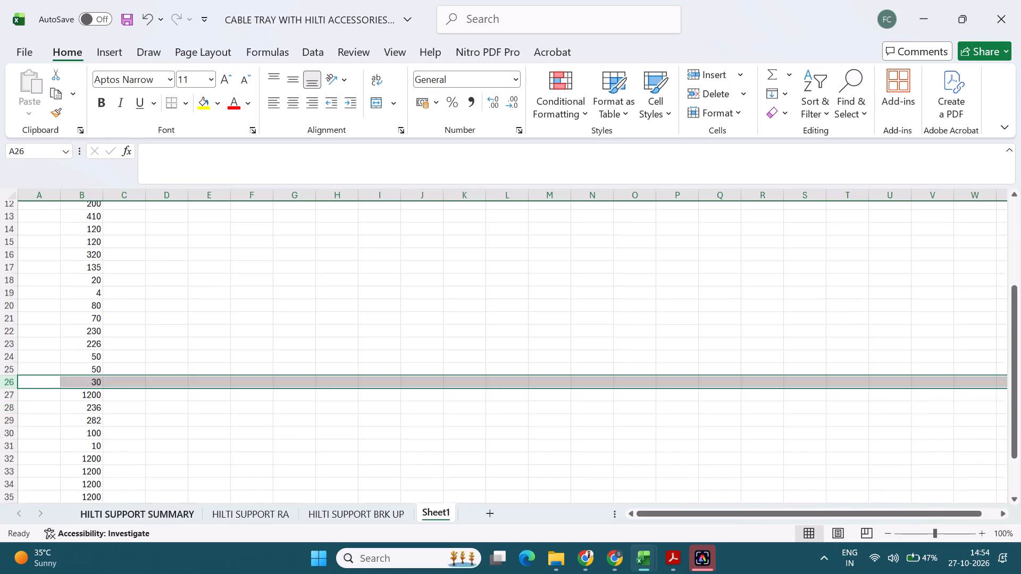
scroll(138, 482, "down", 3)
Set the figure in B19 to 10.
scroll(147, 454, "up", 3)
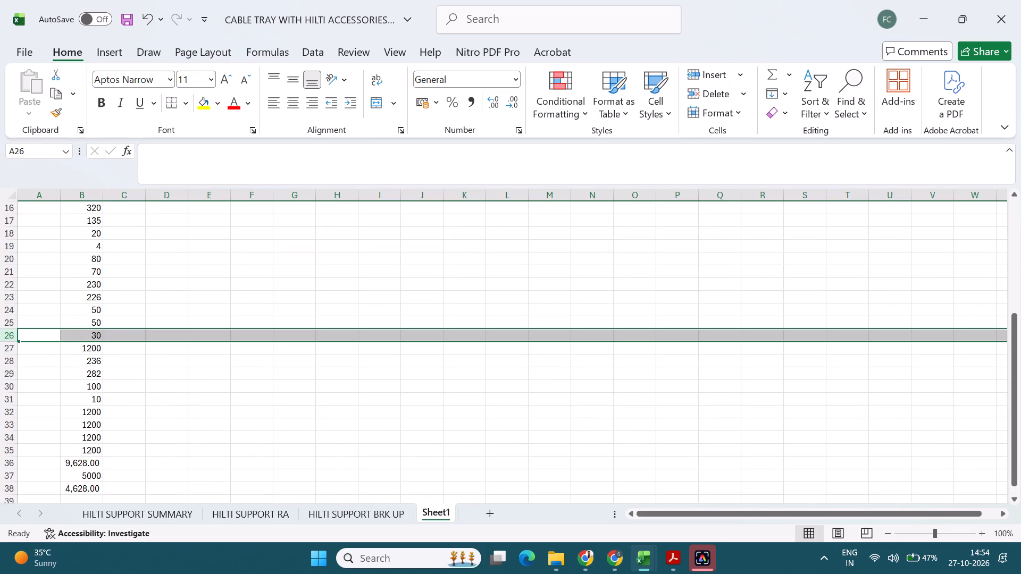
scroll(148, 458, "up", 1)
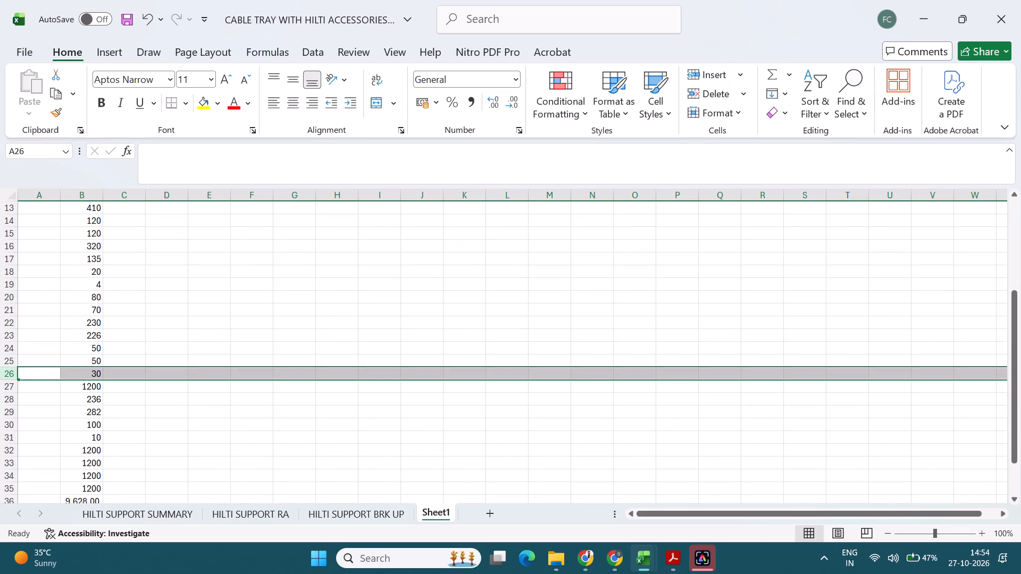
left_click(98, 289)
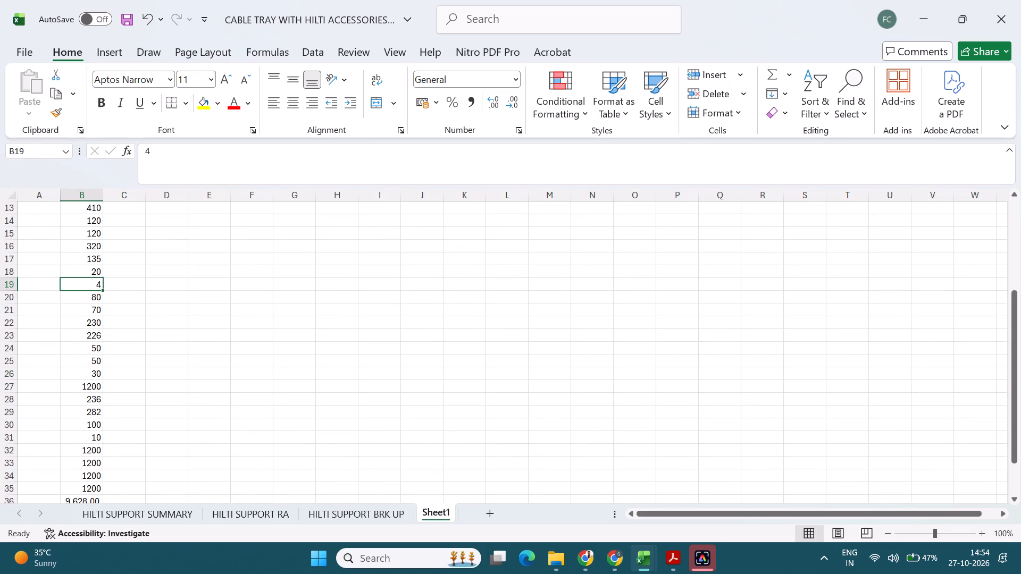
type("10")
key("Return")
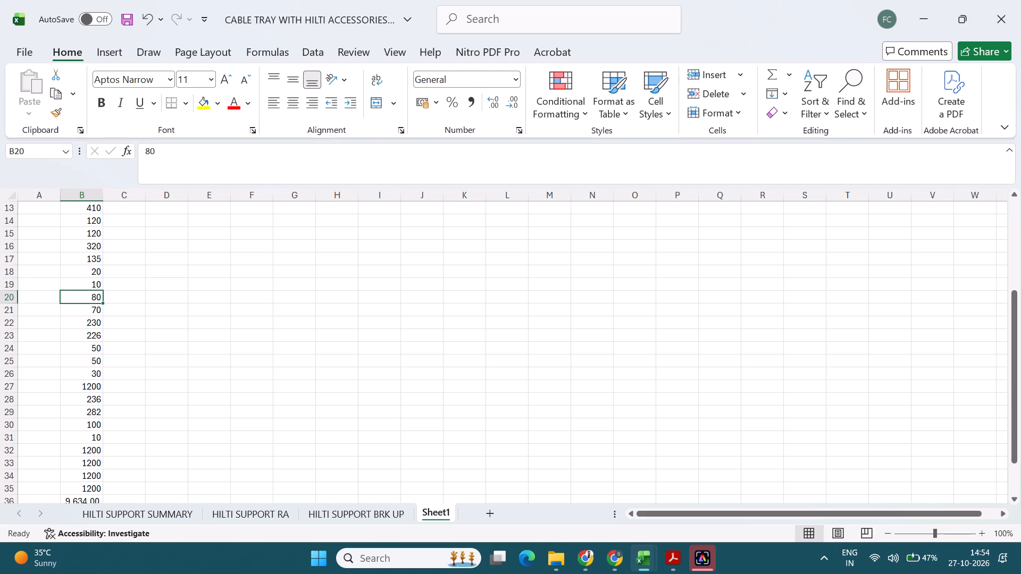
Review the column B figures from the first entry in B5 down to the total and balance.
scroll(163, 295, "up", 2)
scroll(182, 448, "up", 3)
scroll(185, 448, "down", 6)
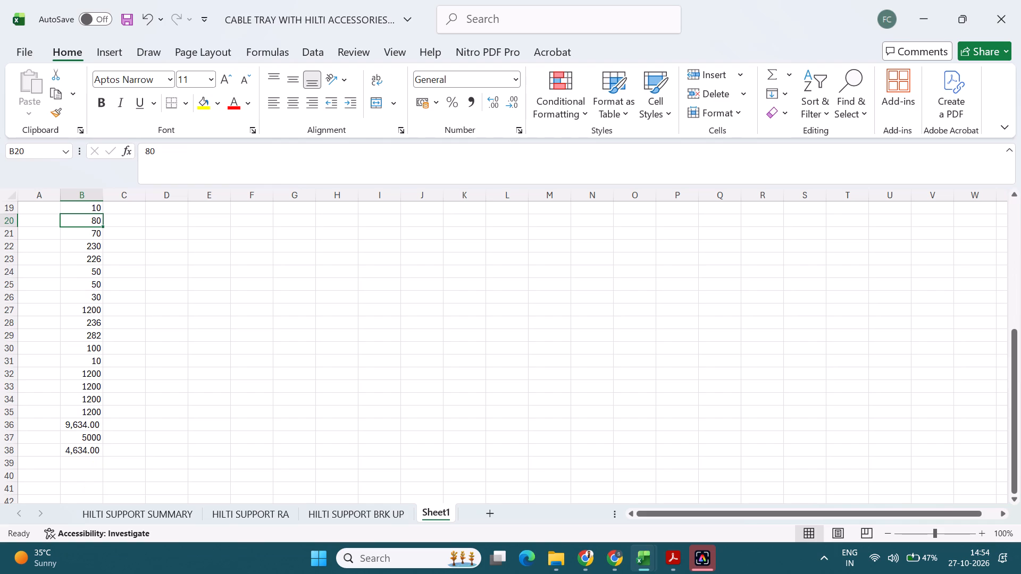
scroll(186, 449, "up", 4)
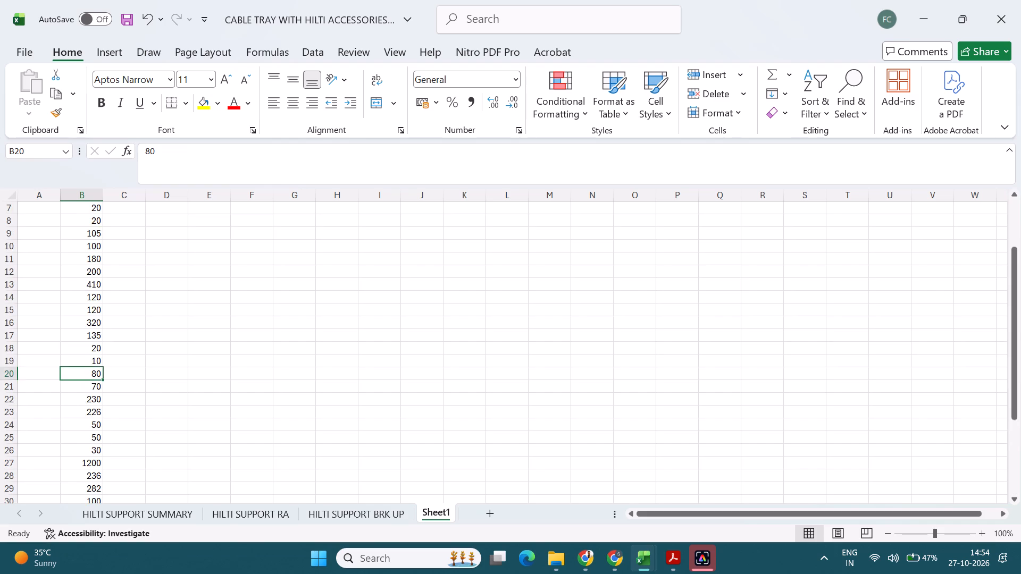
scroll(186, 449, "up", 4)
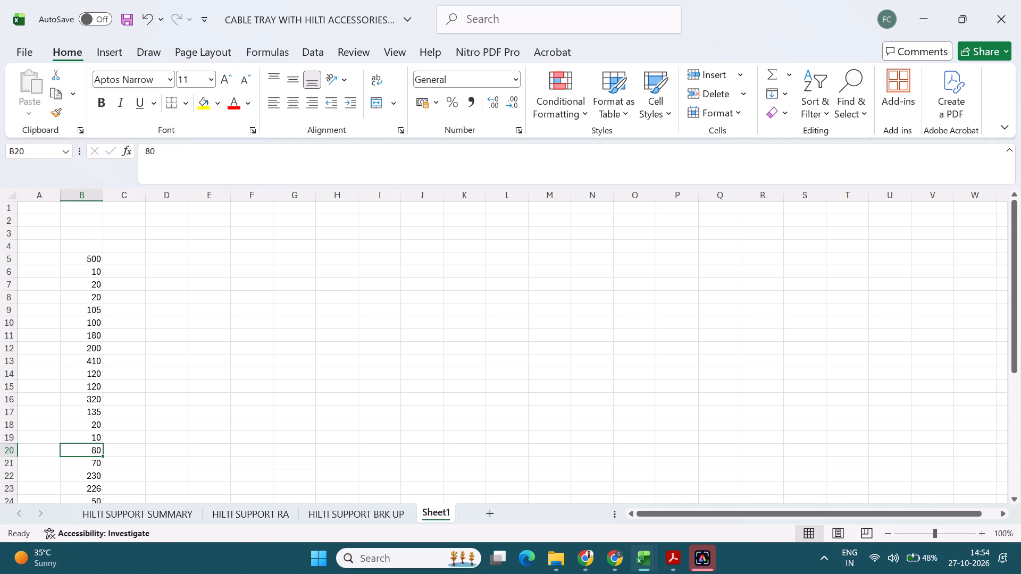
scroll(187, 449, "down", 5)
scroll(198, 449, "up", 3)
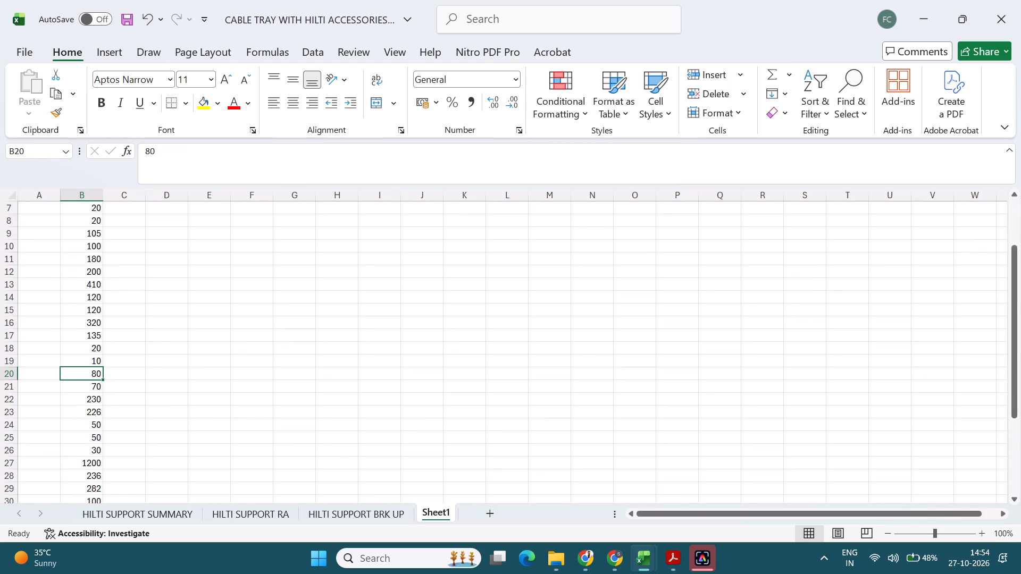
Enter the category labels Rent, Travel, Food and Other in cells D5 to D8.
scroll(189, 381, "up", 4)
left_click(177, 260)
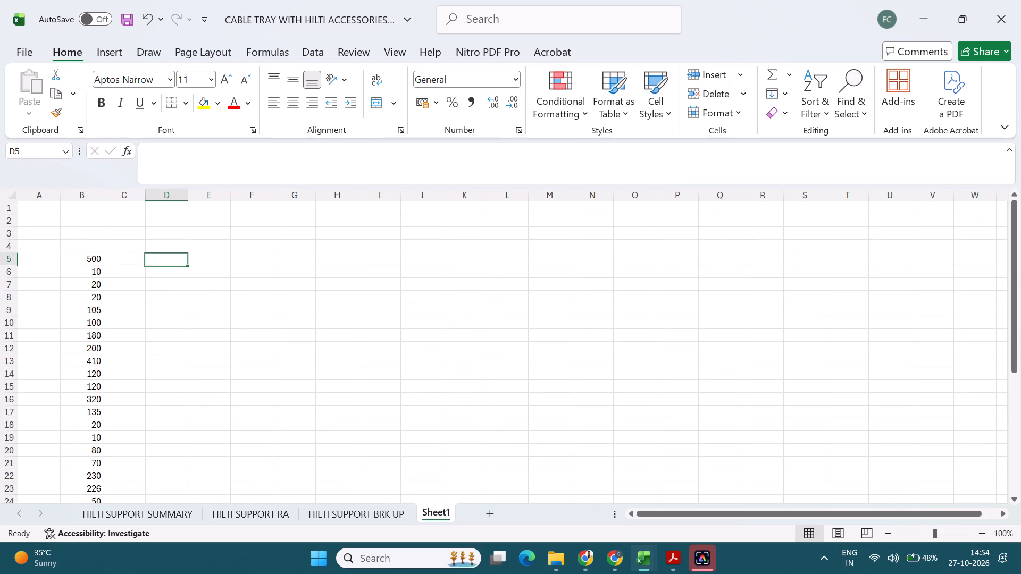
type("Rent")
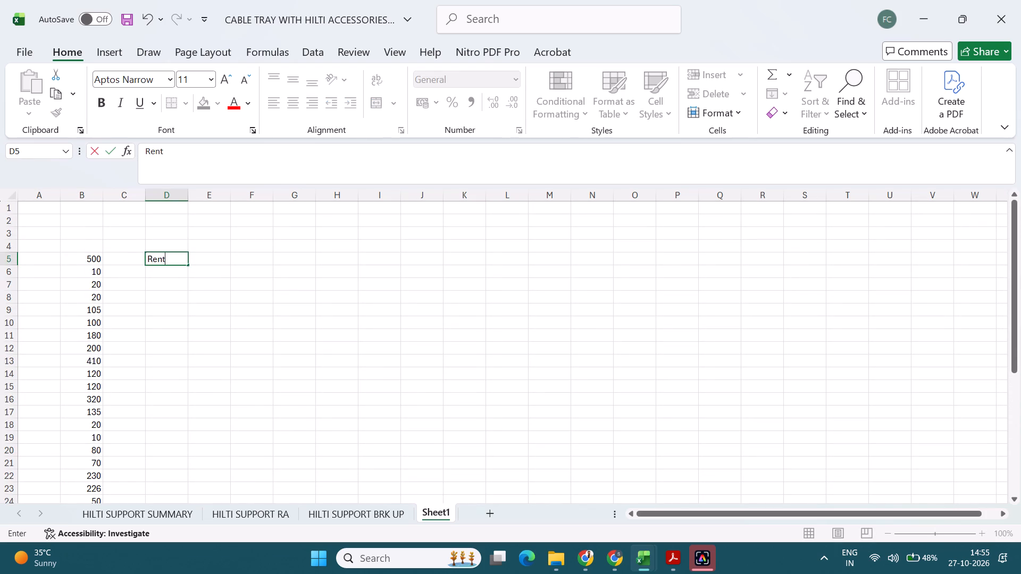
key("Tab")
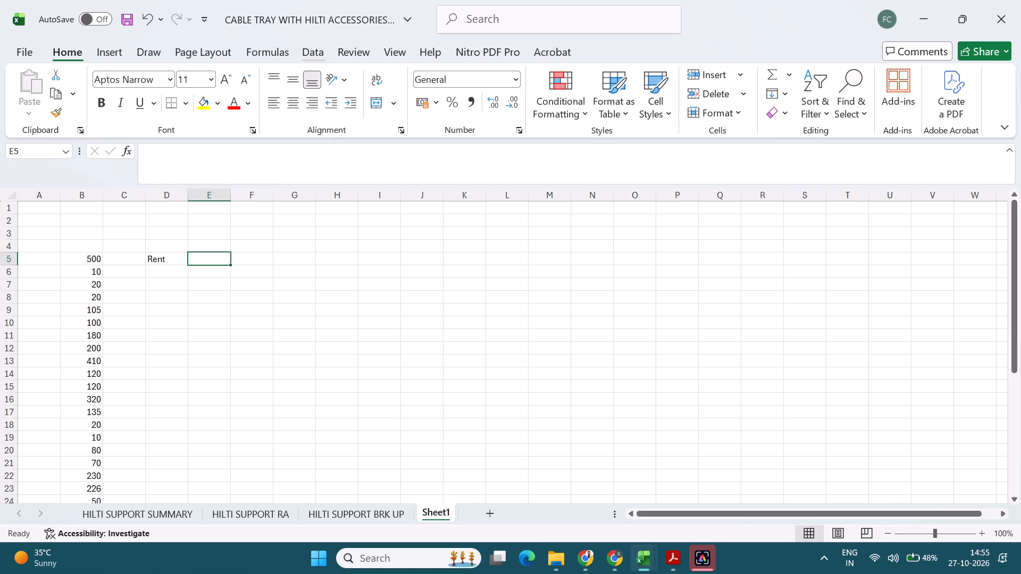
left_click(173, 274)
left_click(203, 323, "shift")
key("shift+t")
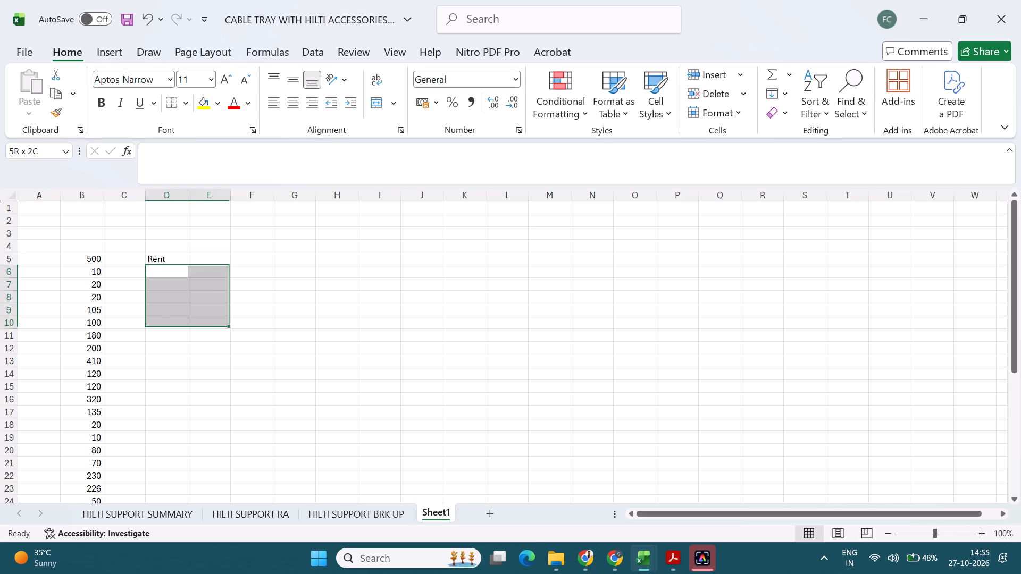
type("ra")
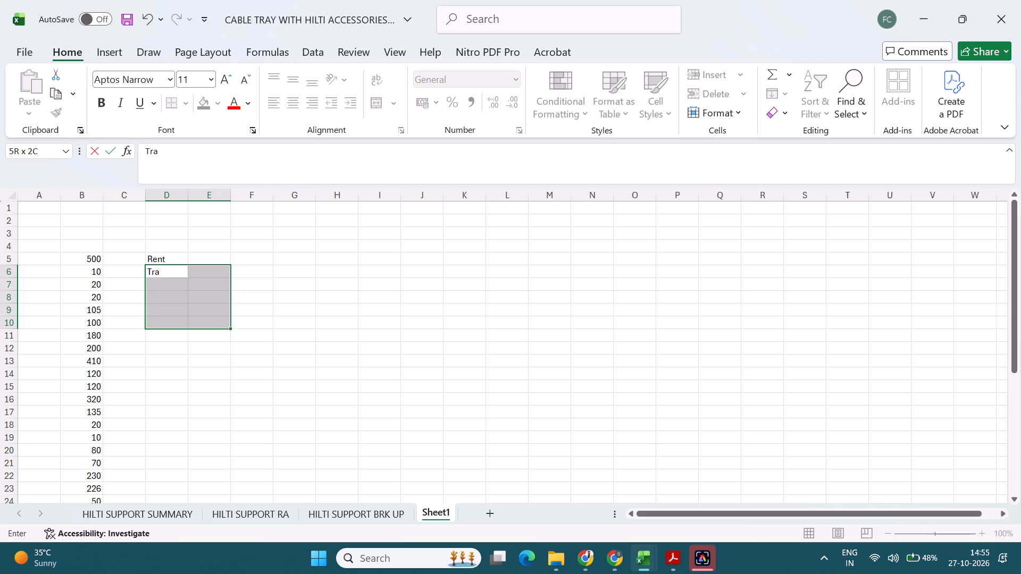
type("vel")
left_click(187, 327)
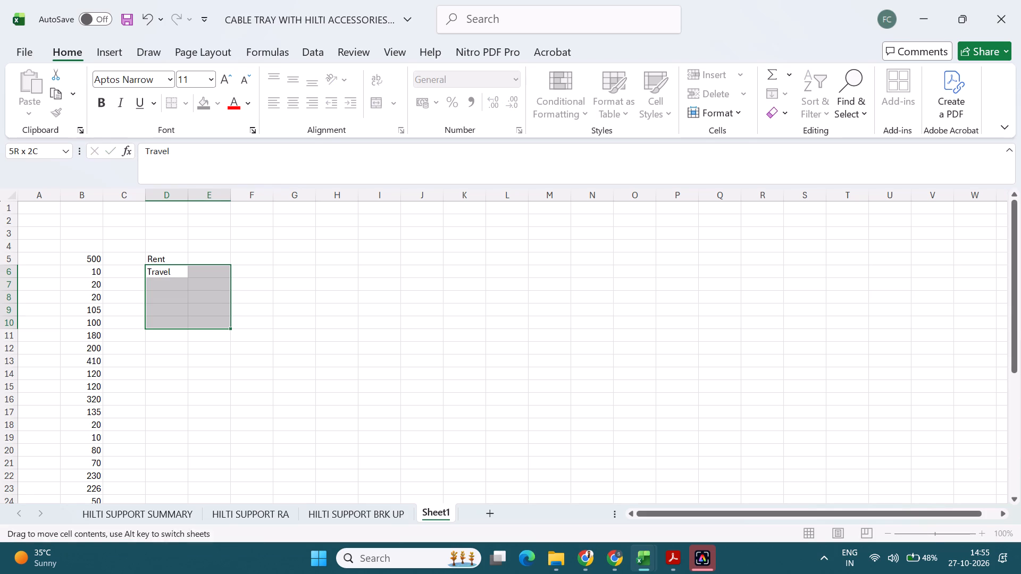
left_click(191, 357)
left_click(173, 288)
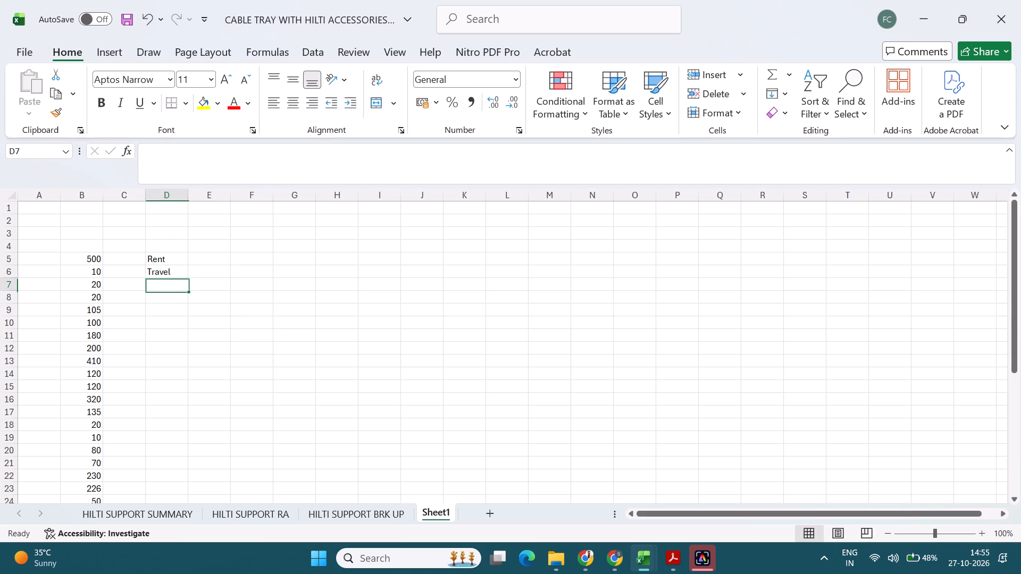
type("Fooo")
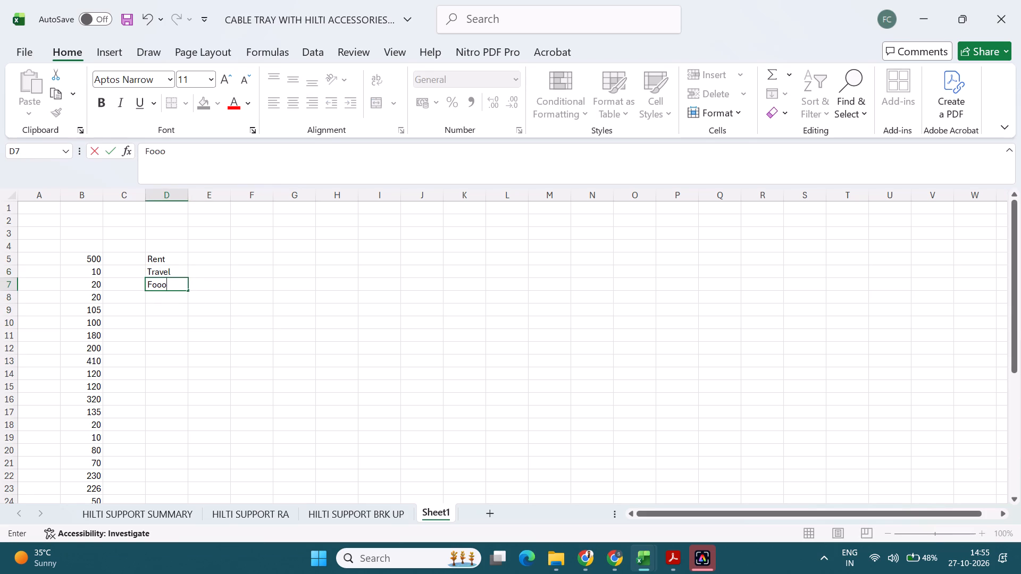
key("BackSpace")
key("d")
key("Return")
type("Other")
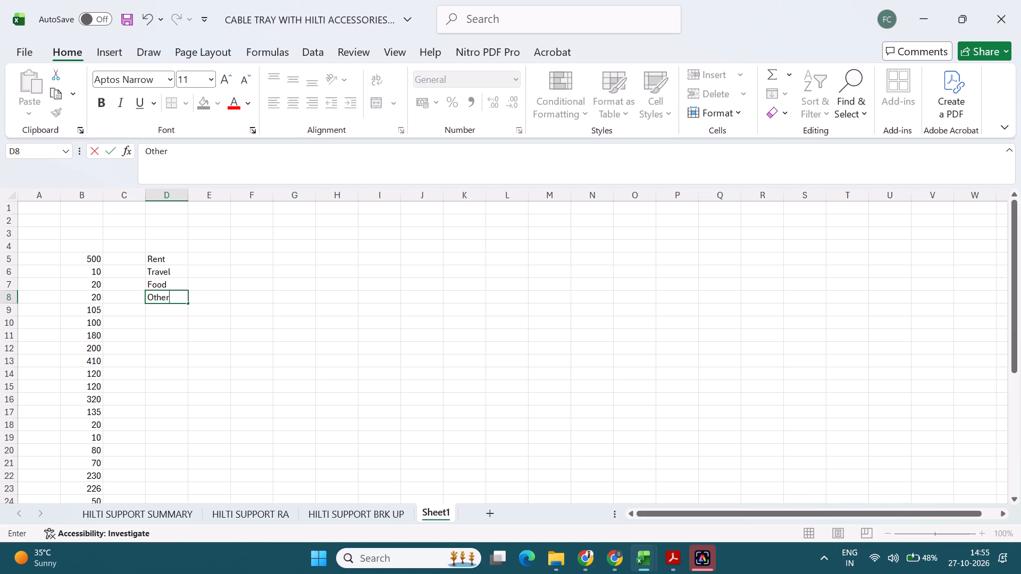
left_click(200, 310)
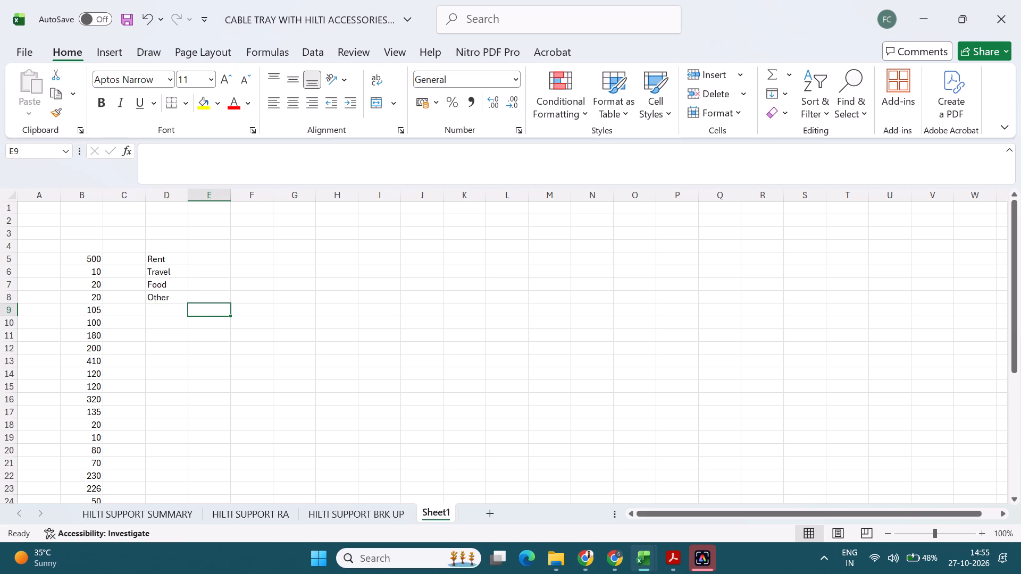
Fill the category labels with standard colours: Rent light green, Travel light blue, Food yellow and Other red.
left_click(164, 257)
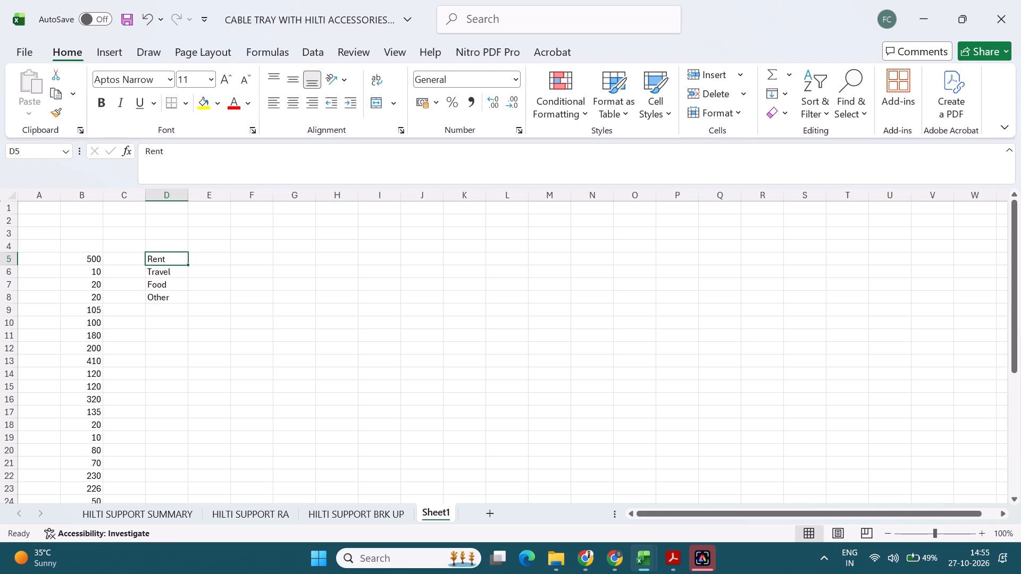
left_click(219, 104)
left_click(287, 340)
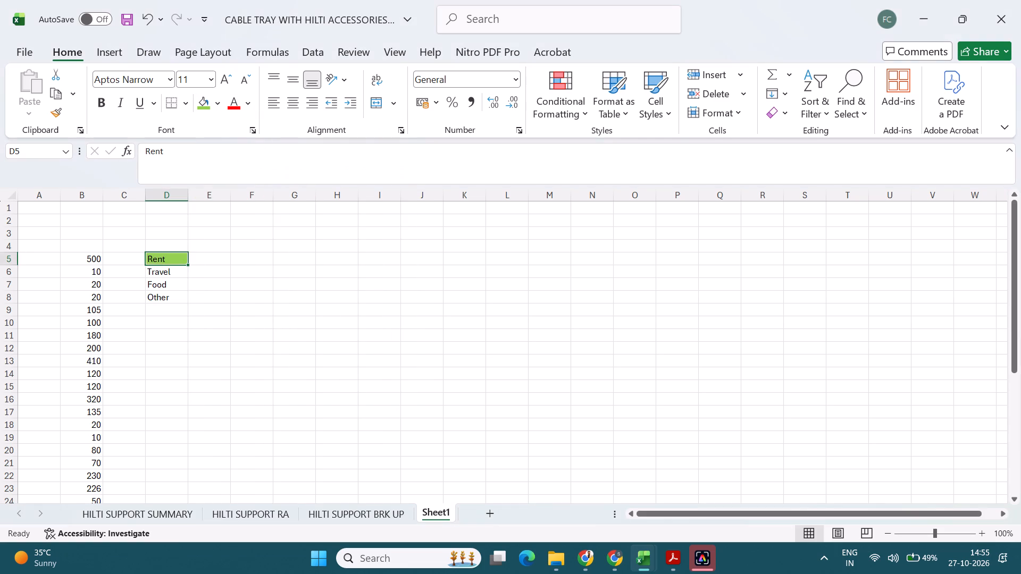
left_click(180, 277)
left_click(219, 107)
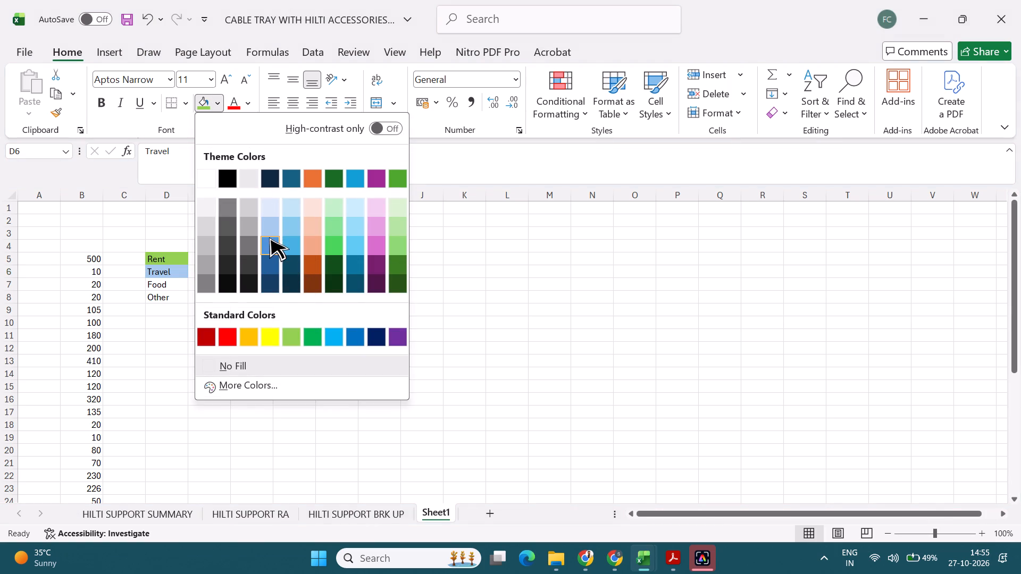
left_click(331, 334)
left_click(172, 294)
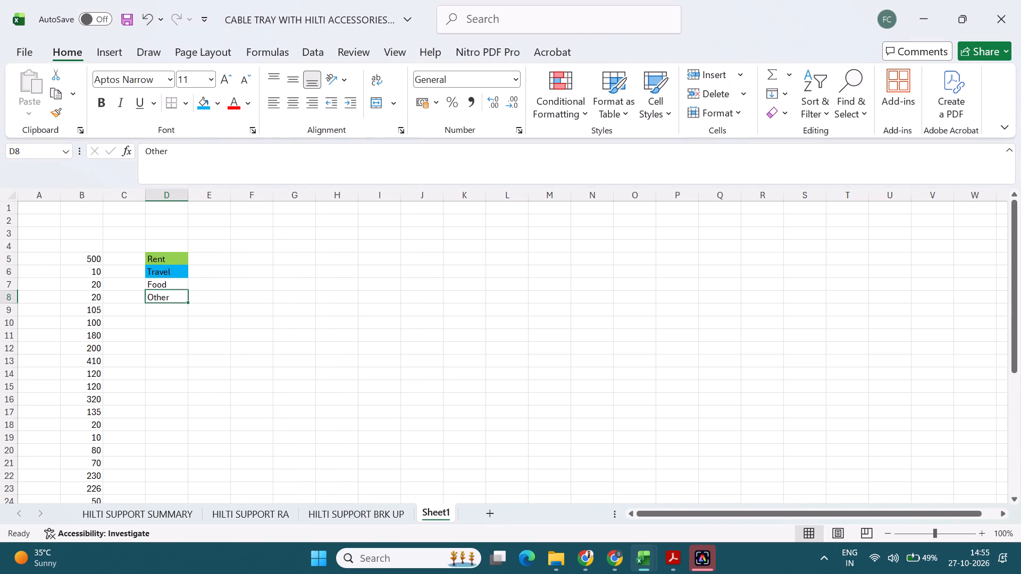
left_click(171, 285)
left_click(220, 106)
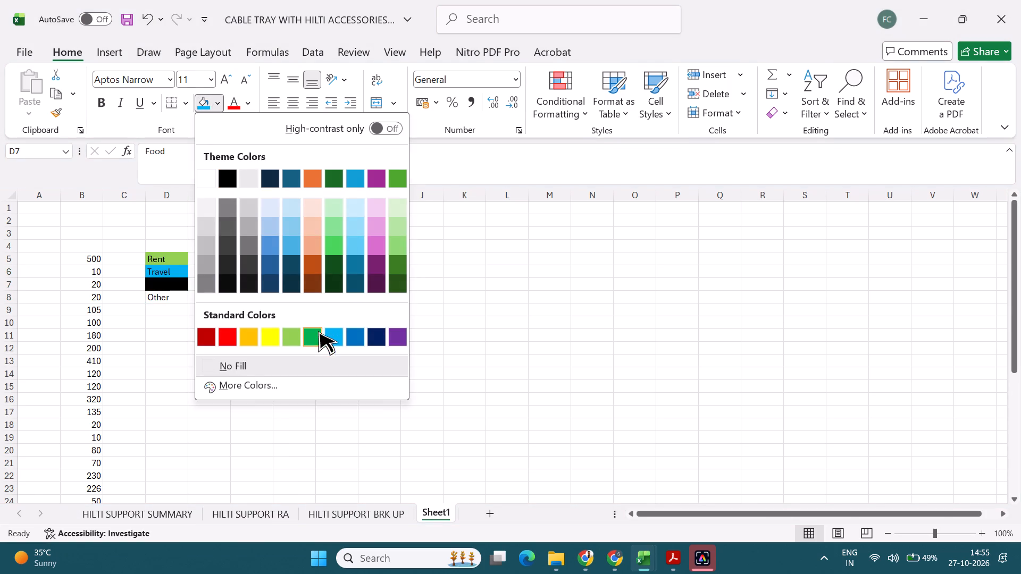
left_click(271, 331)
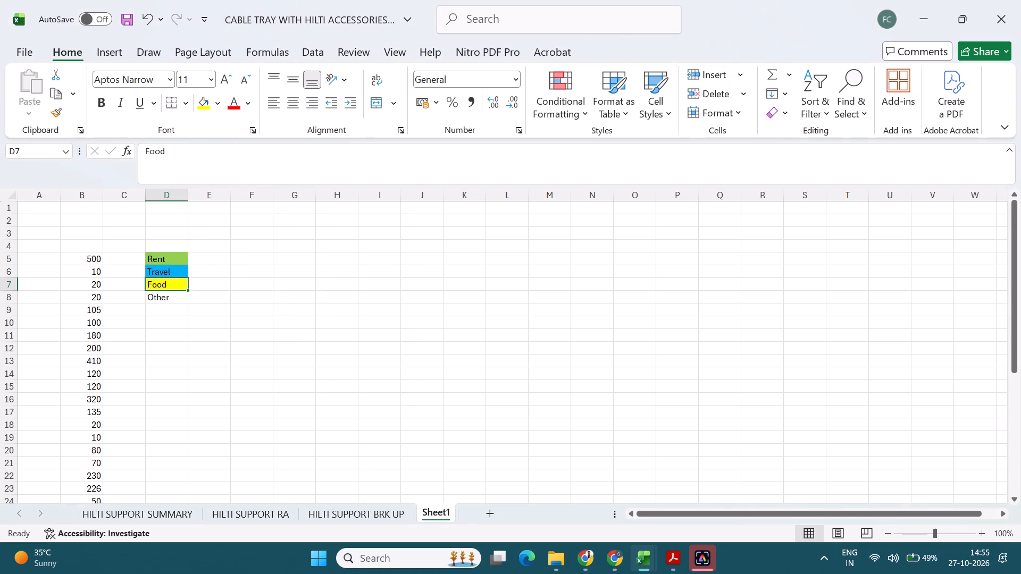
left_click(178, 299)
left_click(217, 106)
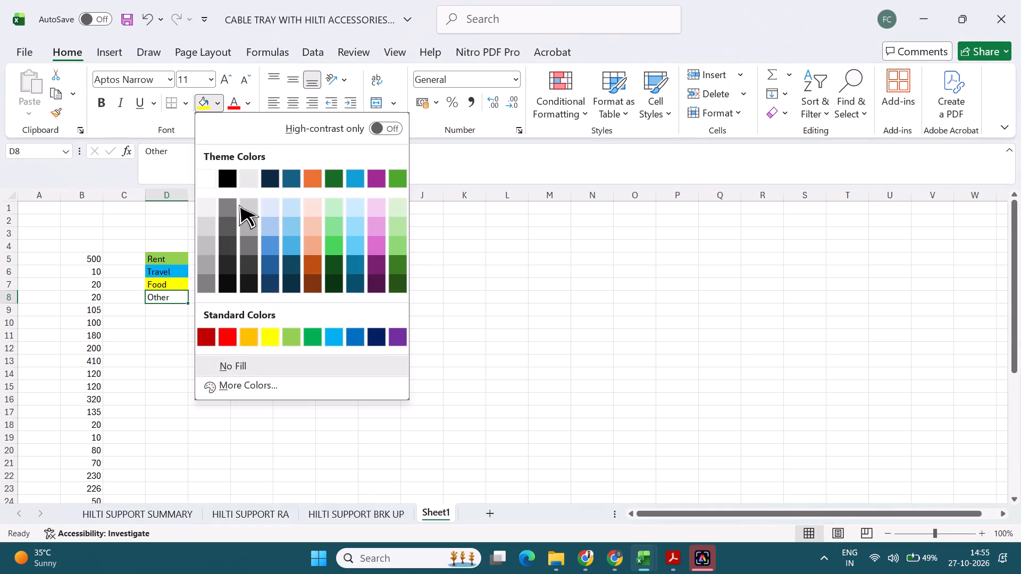
left_click(223, 339)
left_click(196, 273)
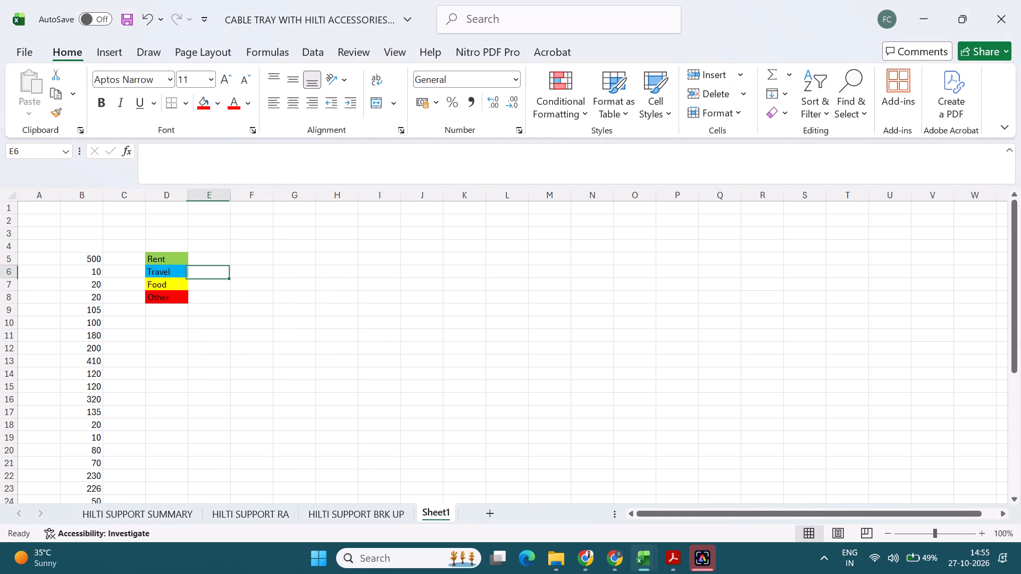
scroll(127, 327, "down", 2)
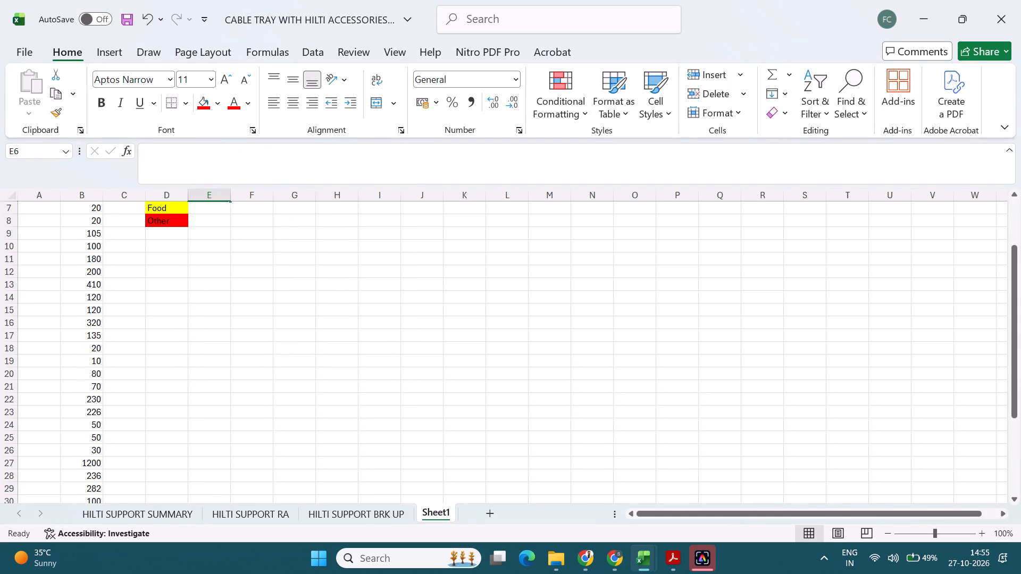
Fill the three 1200 figures in B32 to B34 with the standard green colour.
scroll(127, 327, "down", 3)
scroll(98, 371, "down", 1)
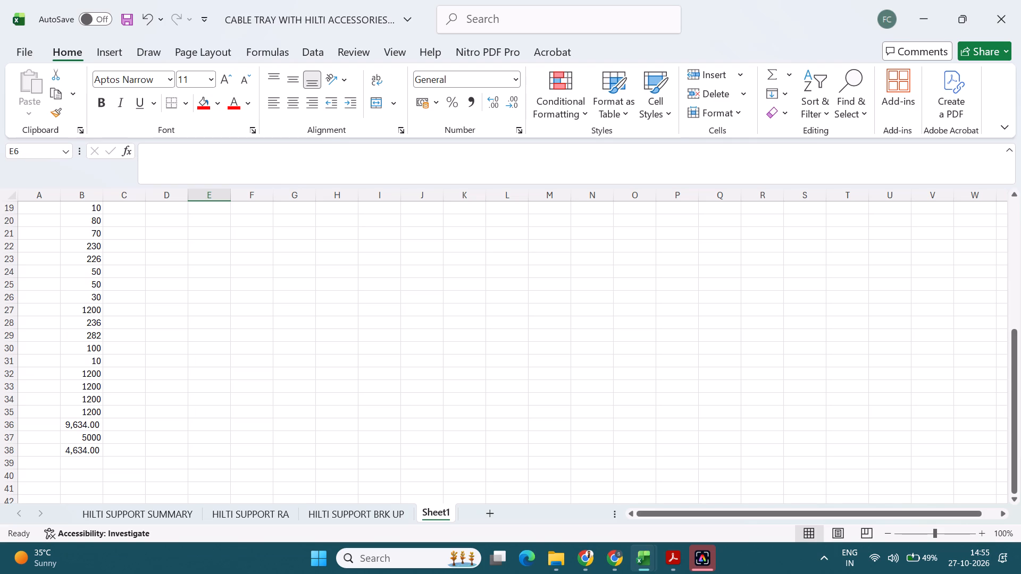
left_click_drag(85, 375, 86, 394)
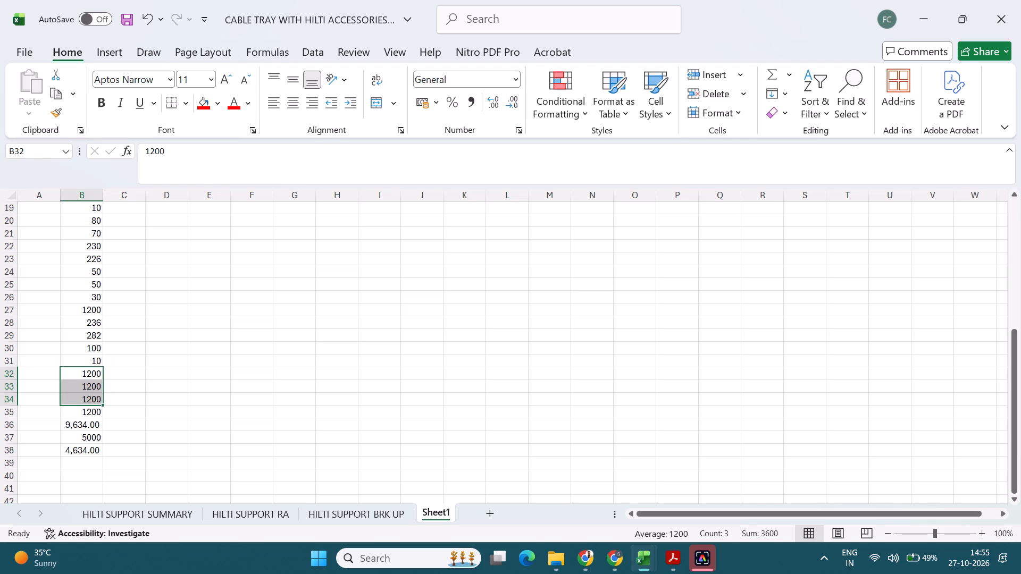
left_click(218, 109)
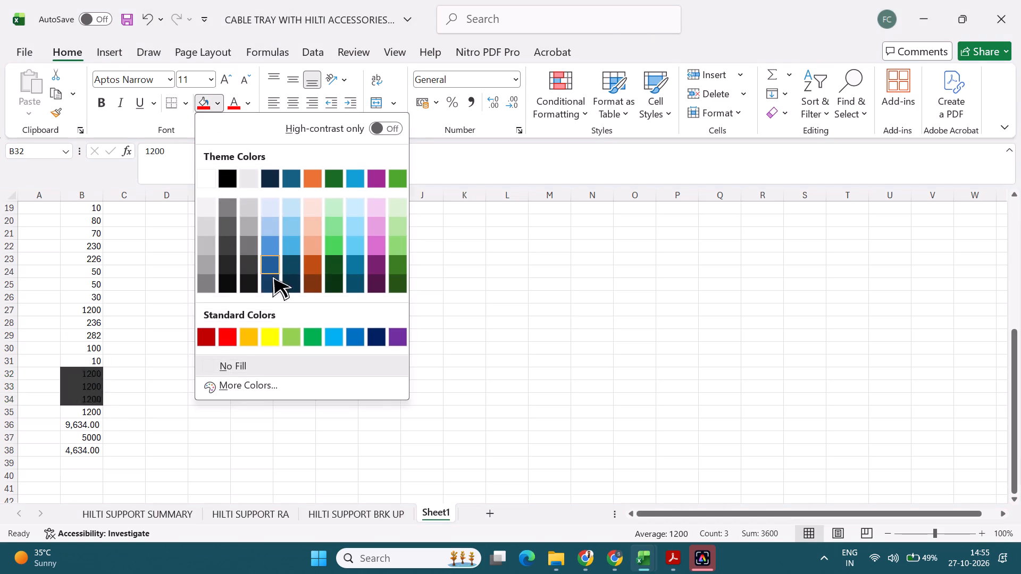
left_click(316, 334)
Recolour the Rent label in D5 with the same standard green used for the rent figures.
scroll(229, 344, "up", 4)
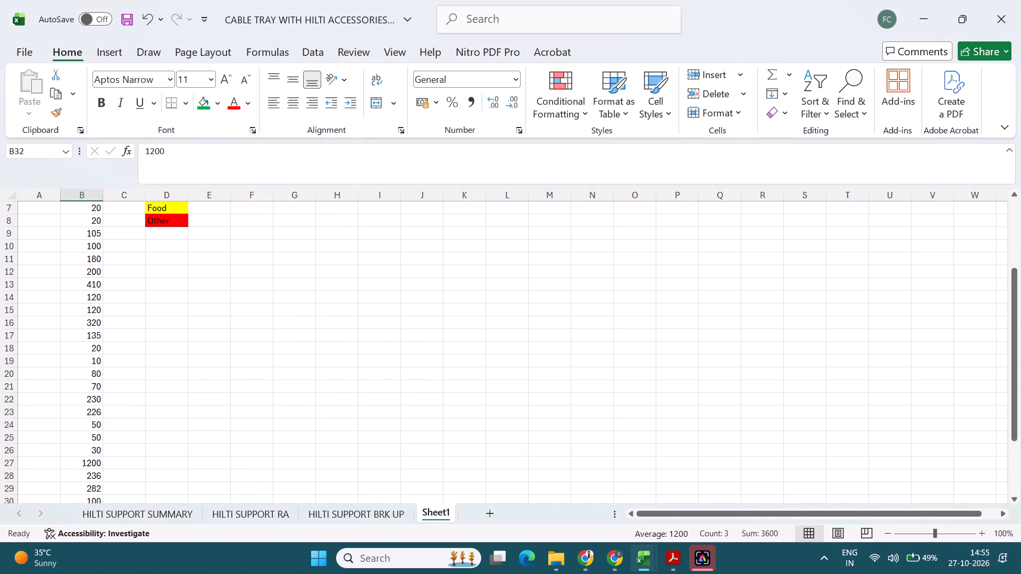
scroll(229, 344, "up", 3)
scroll(229, 344, "down", 6)
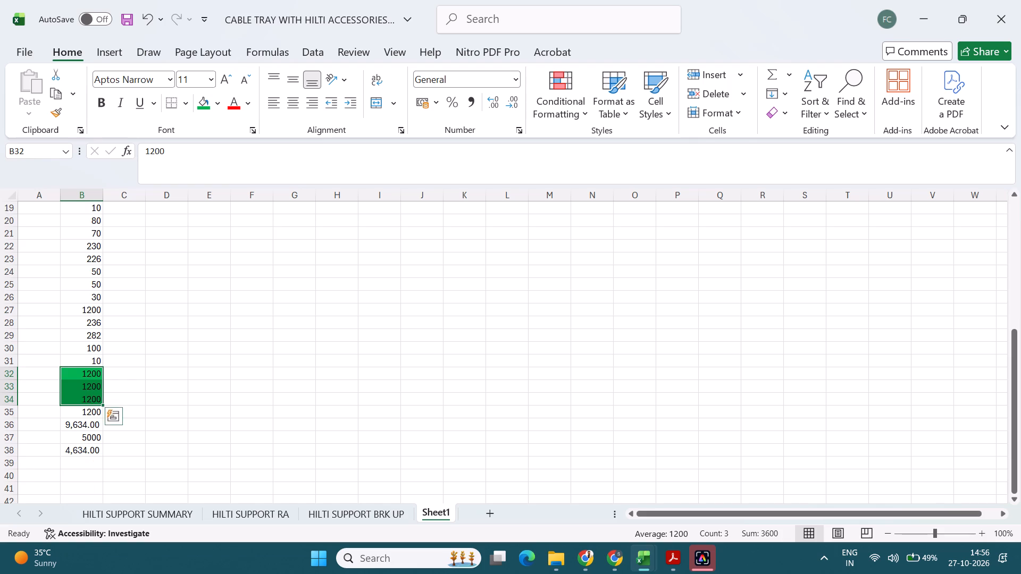
scroll(155, 342, "up", 4)
scroll(175, 234, "up", 3)
left_click(176, 255)
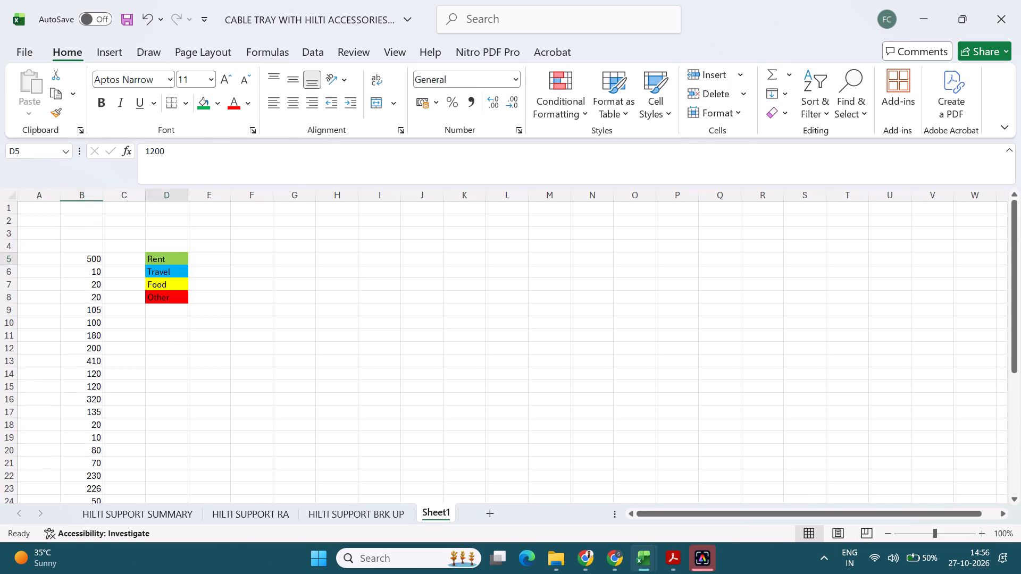
left_click(203, 106)
left_click(257, 263)
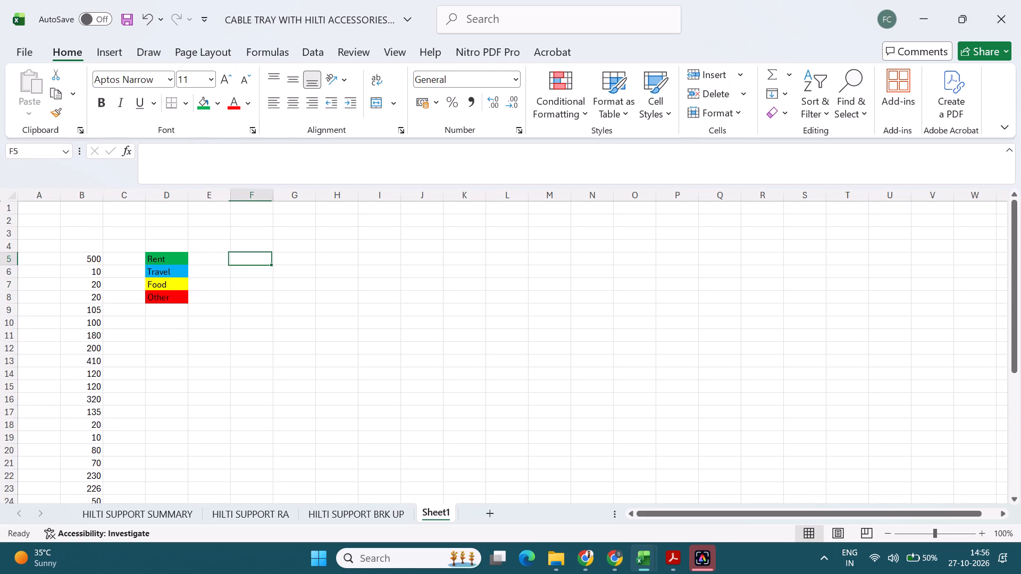
Fill the 1200 figure in B27 with the Rent green.
scroll(232, 336, "down", 5)
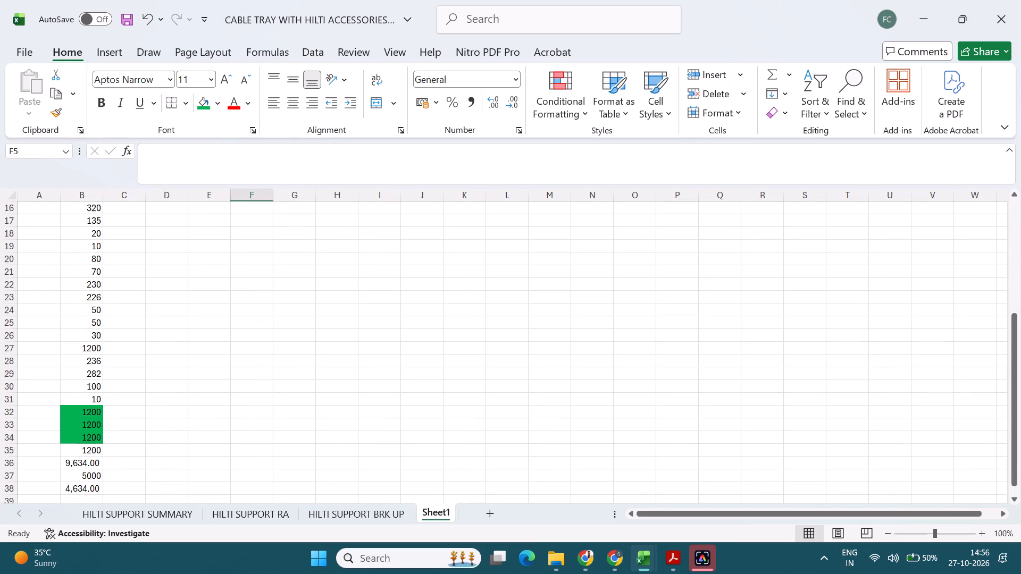
left_click(94, 343)
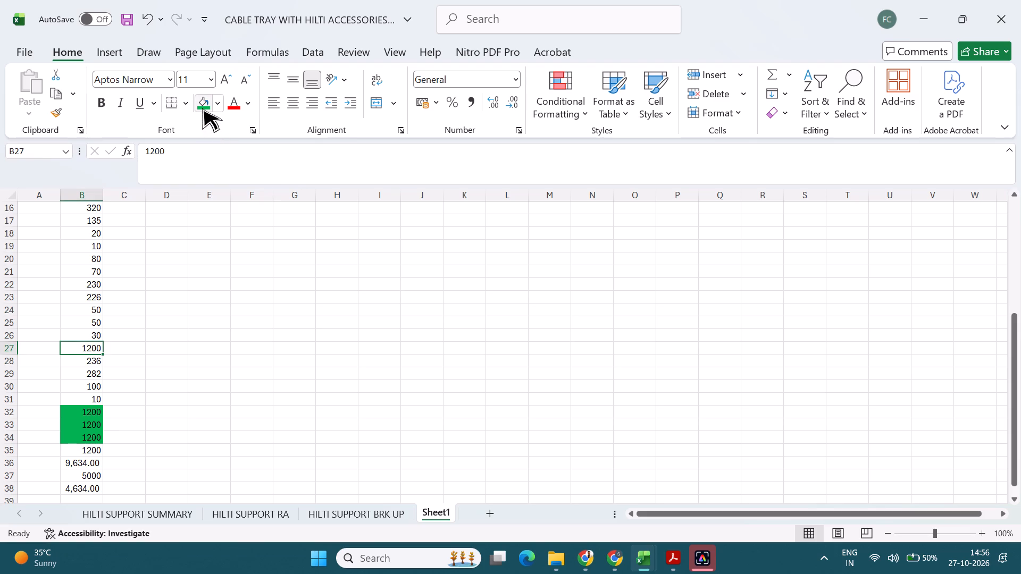
left_click(202, 108)
left_click(163, 333)
Copy the Travel label's formatting to B5 and apply the standard light blue fill to that cell.
scroll(162, 333, "down", 1)
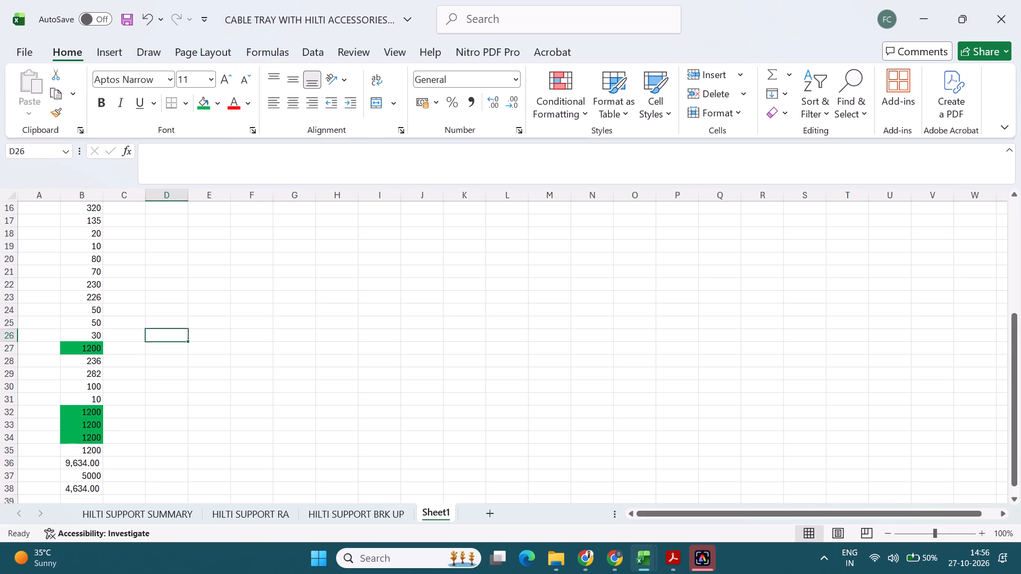
scroll(162, 333, "down", 1)
scroll(162, 333, "up", 5)
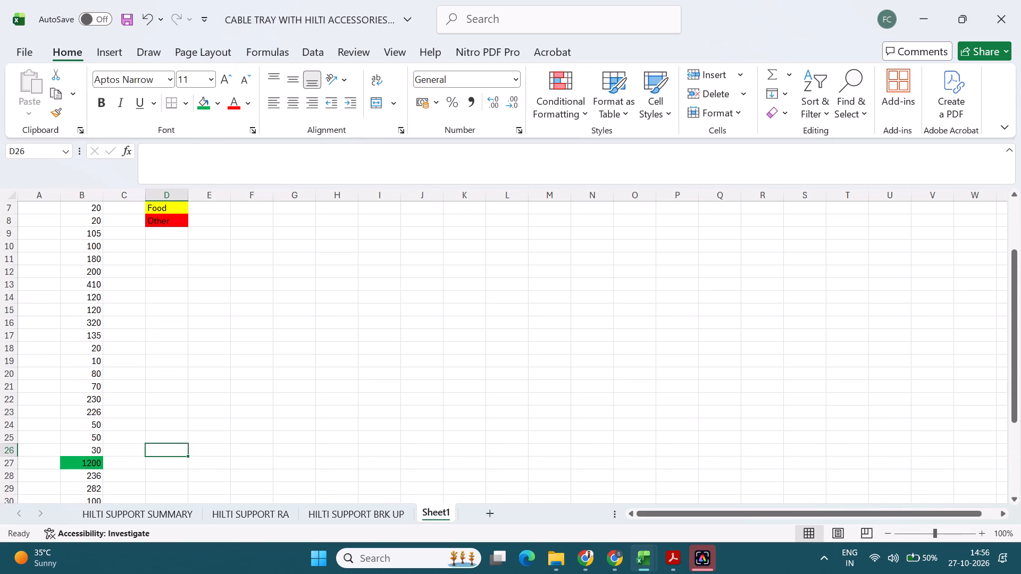
scroll(162, 333, "up", 4)
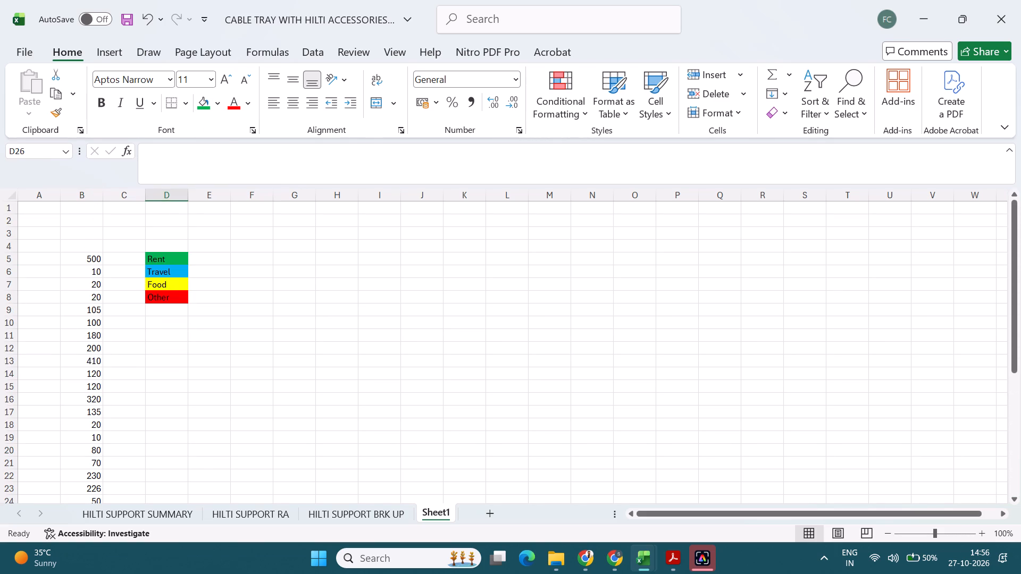
left_click(155, 271)
left_click(64, 115)
left_click(87, 252)
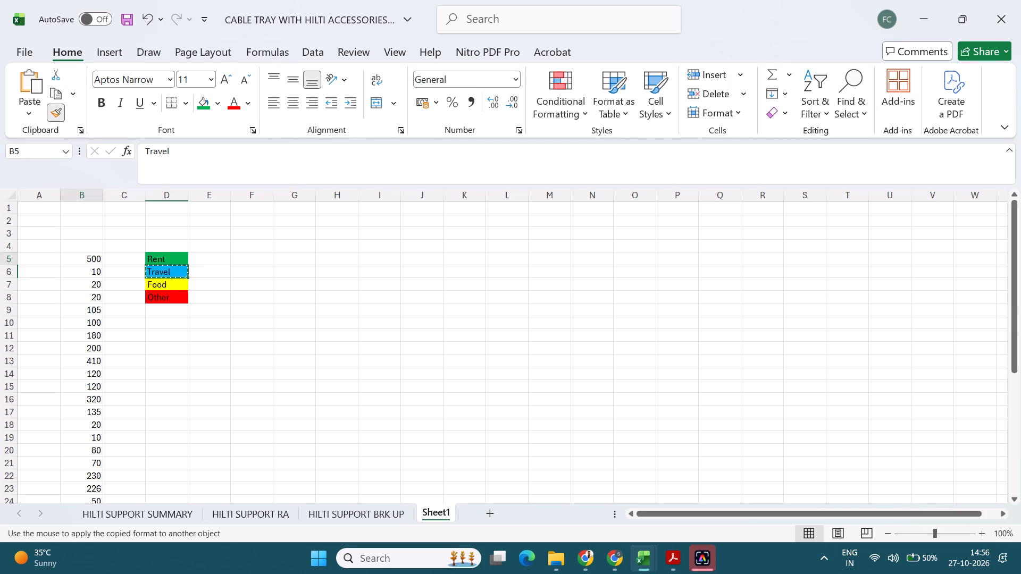
left_click(216, 108)
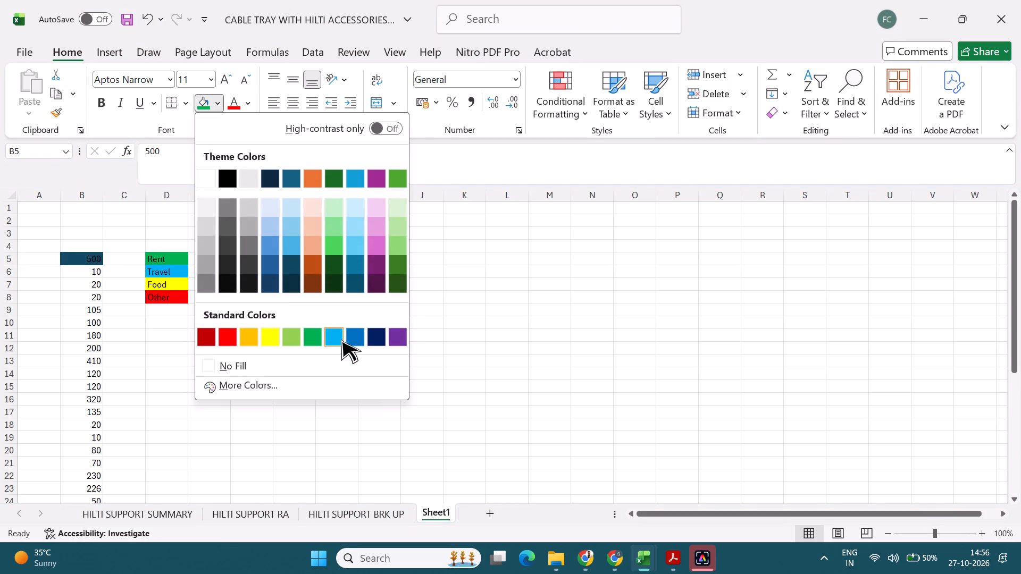
left_click(335, 336)
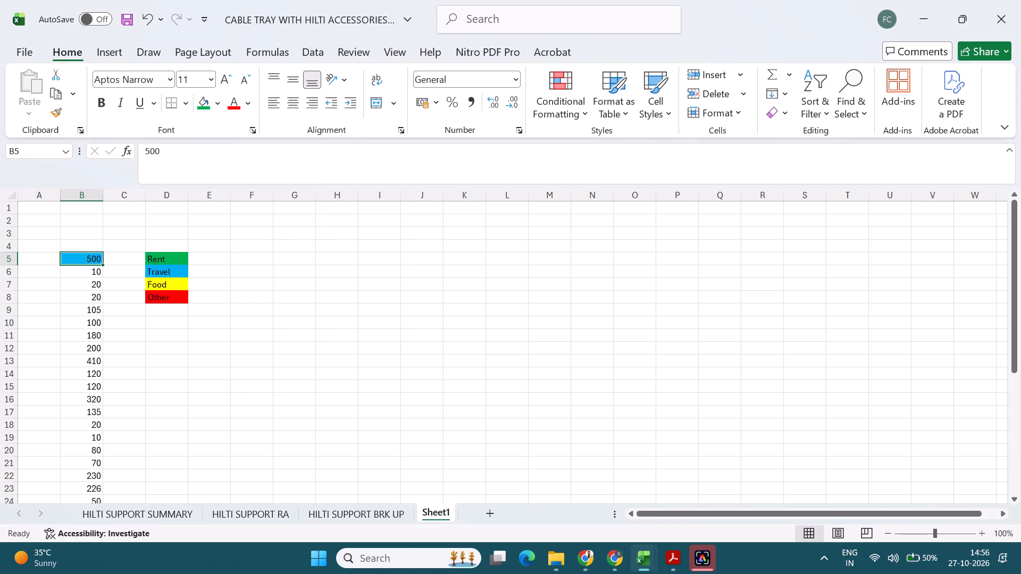
left_click(105, 296)
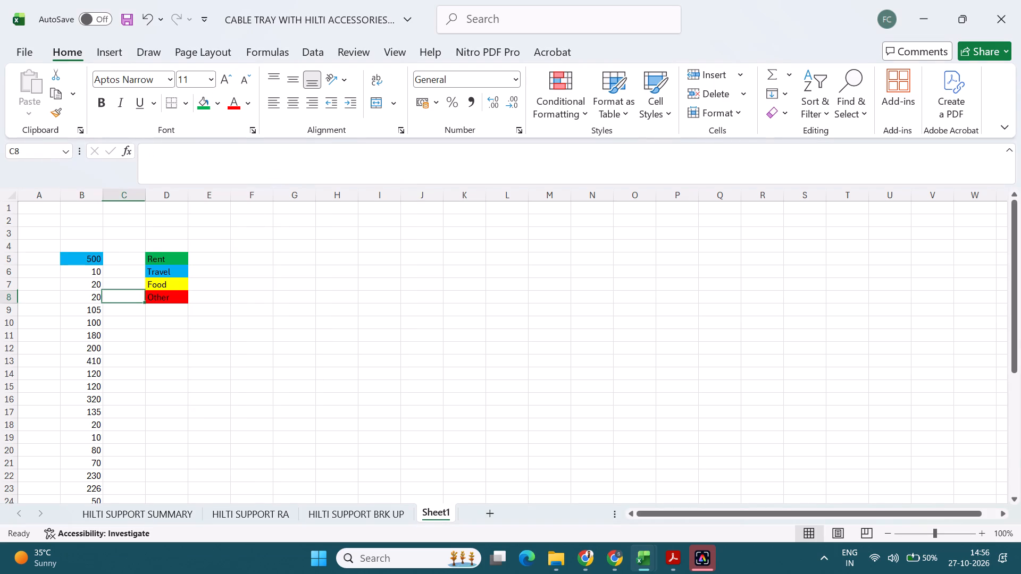
Fill the figures in B13 and B16 with the Travel light blue.
scroll(92, 364, "down", 1)
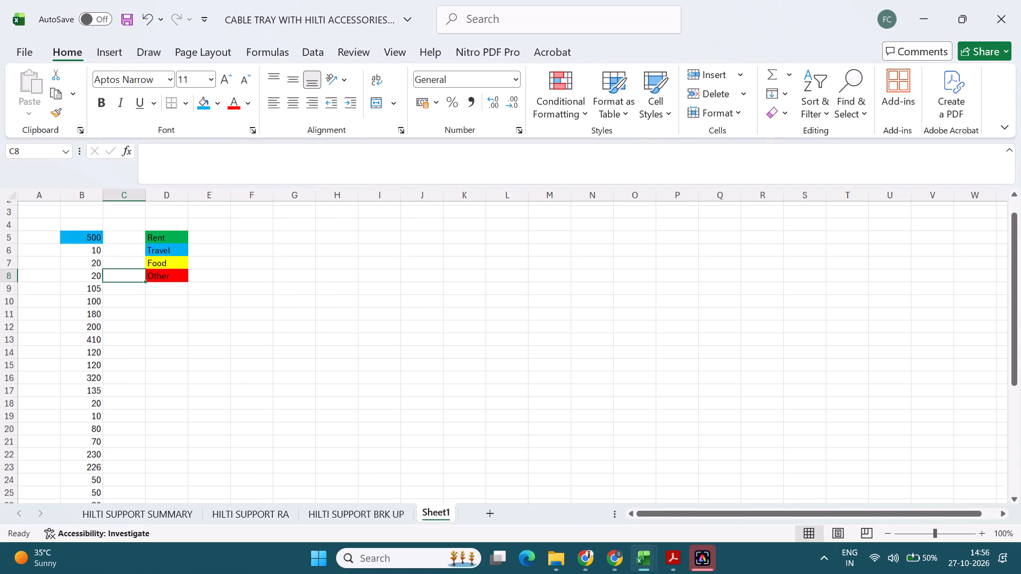
scroll(92, 364, "down", 4)
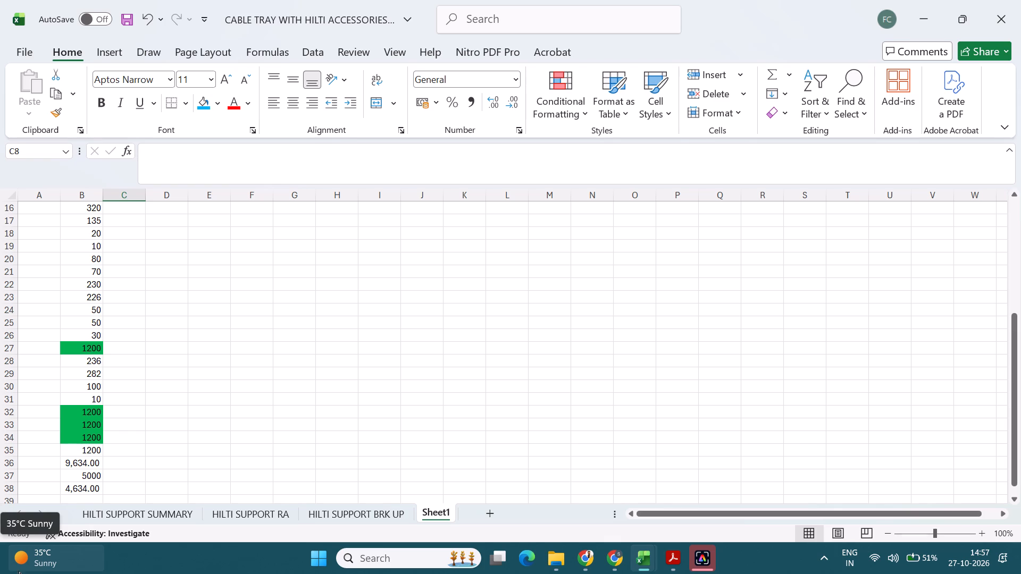
scroll(161, 391, "up", 3)
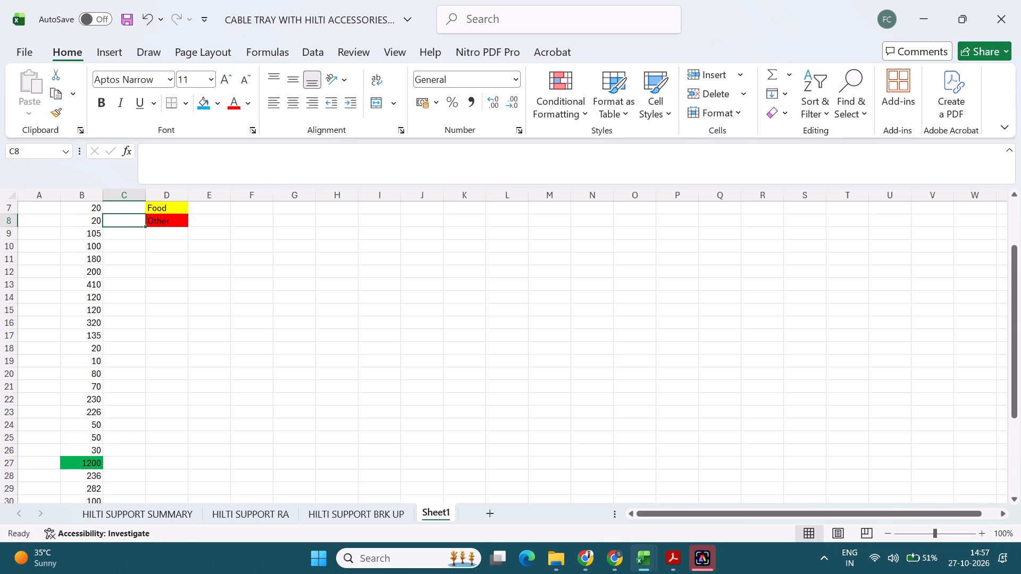
scroll(127, 376, "up", 2)
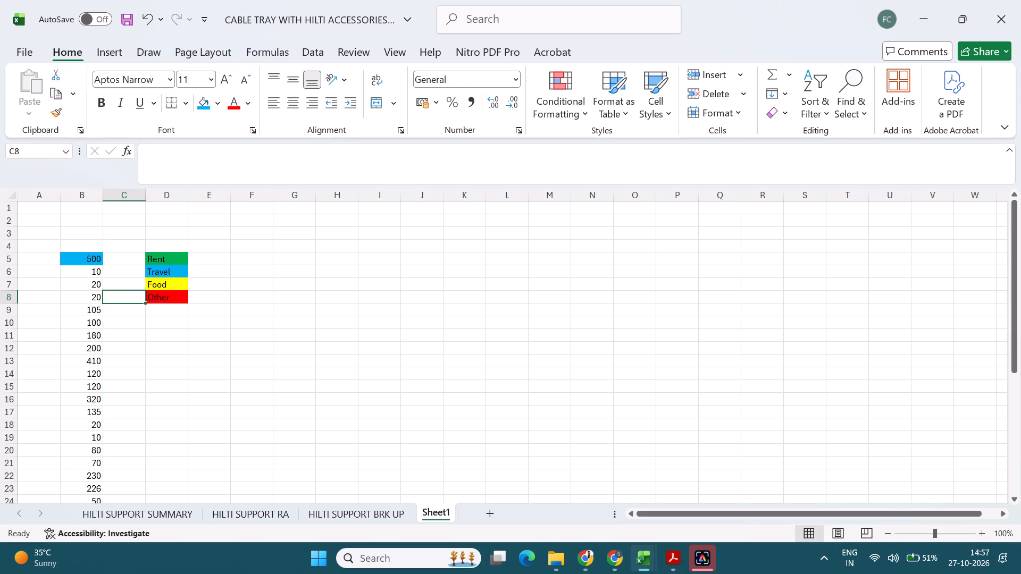
left_click(98, 366)
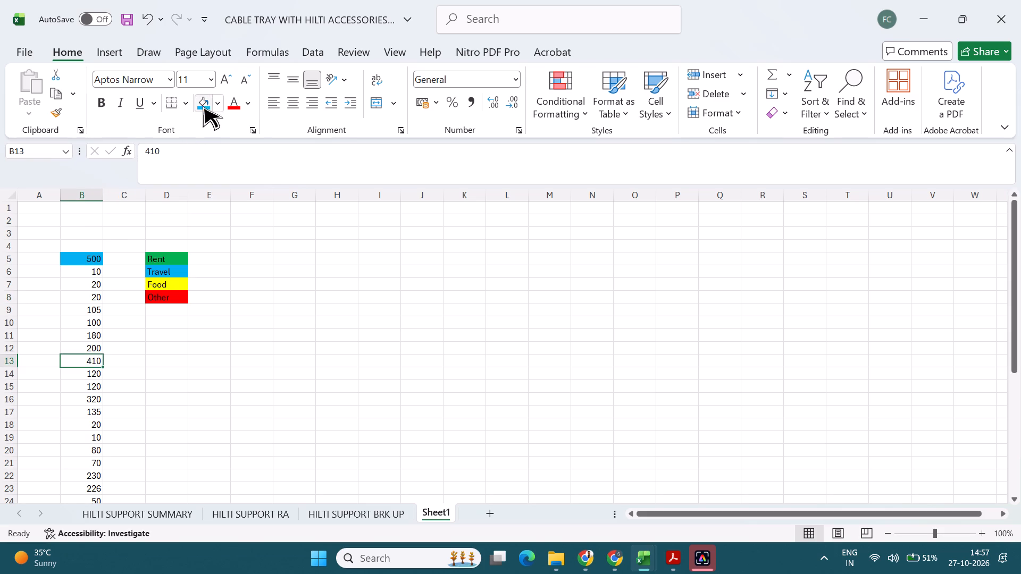
left_click(203, 103)
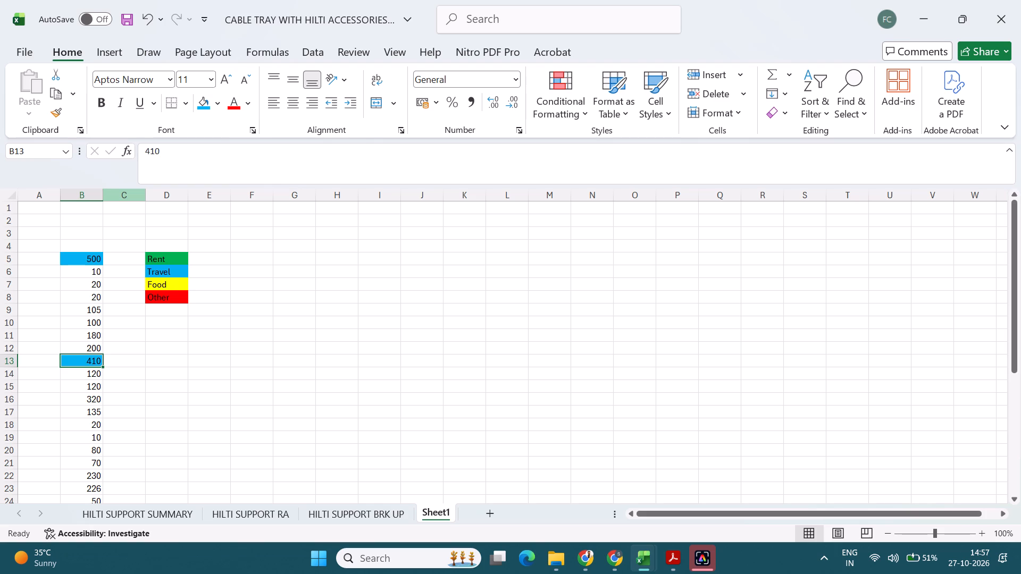
left_click(88, 400)
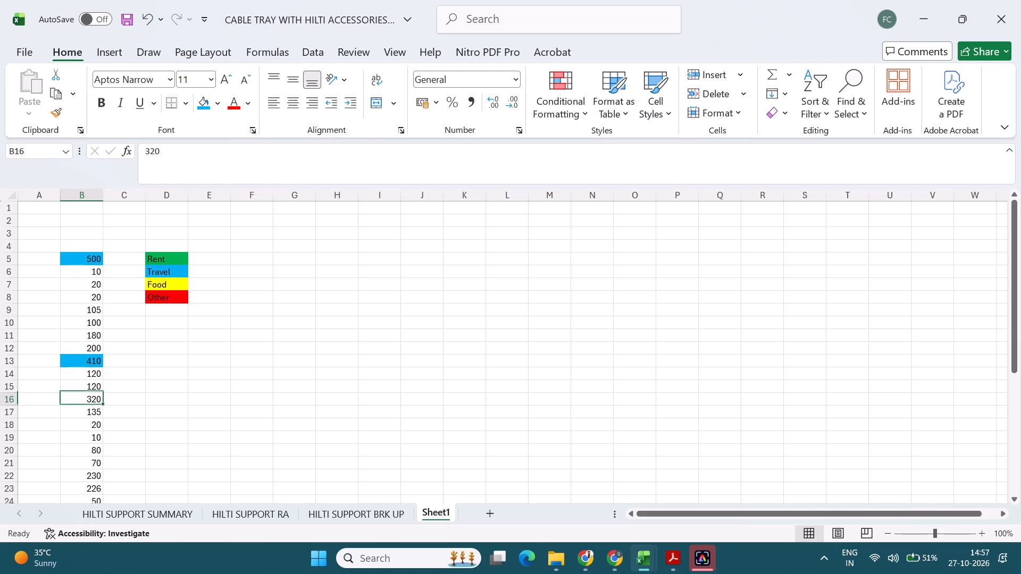
left_click(203, 100)
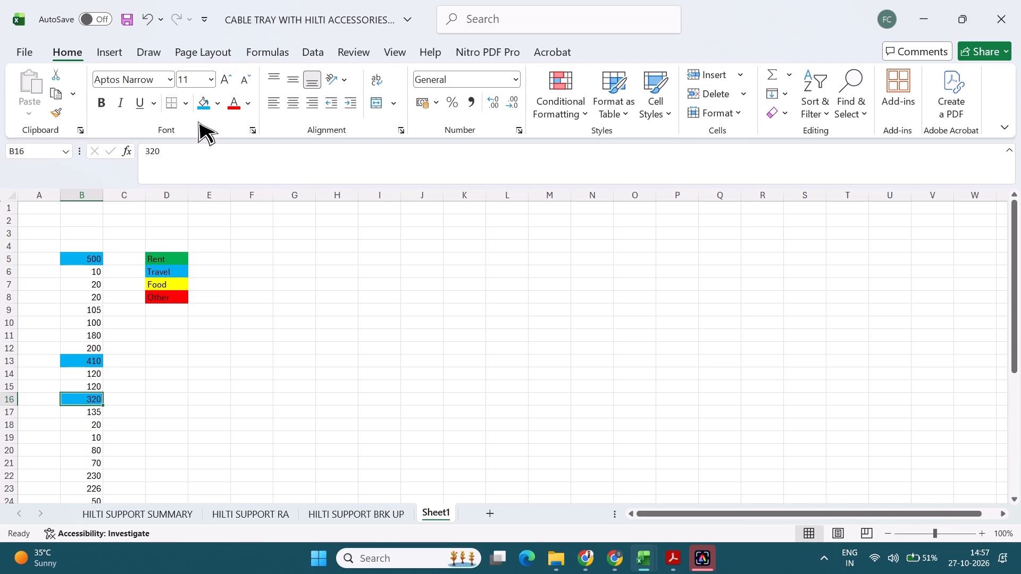
Mark the figures in B17, B22 and B23 as Travel with the light blue fill.
scroll(138, 340, "down", 2)
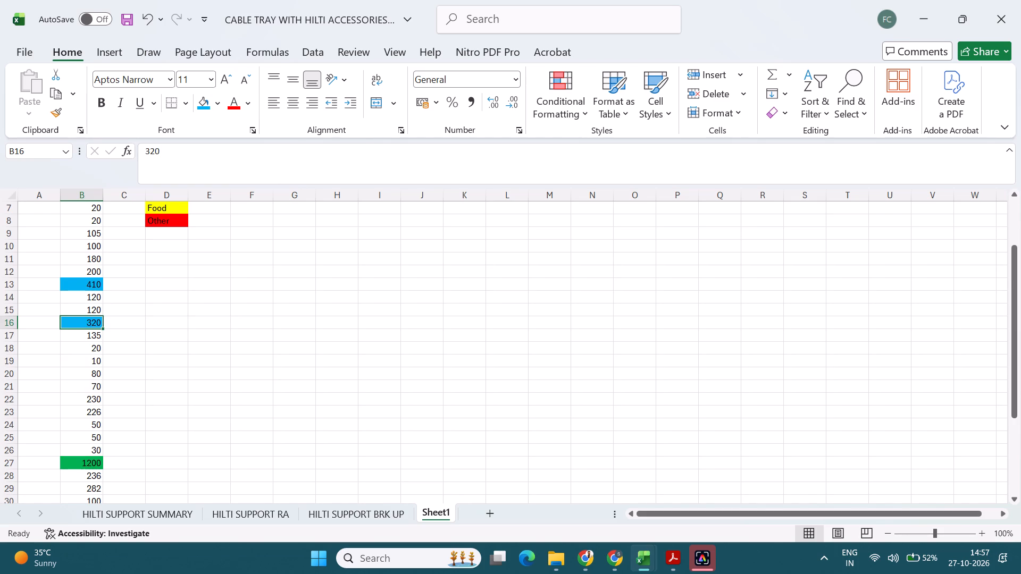
scroll(95, 395, "up", 1)
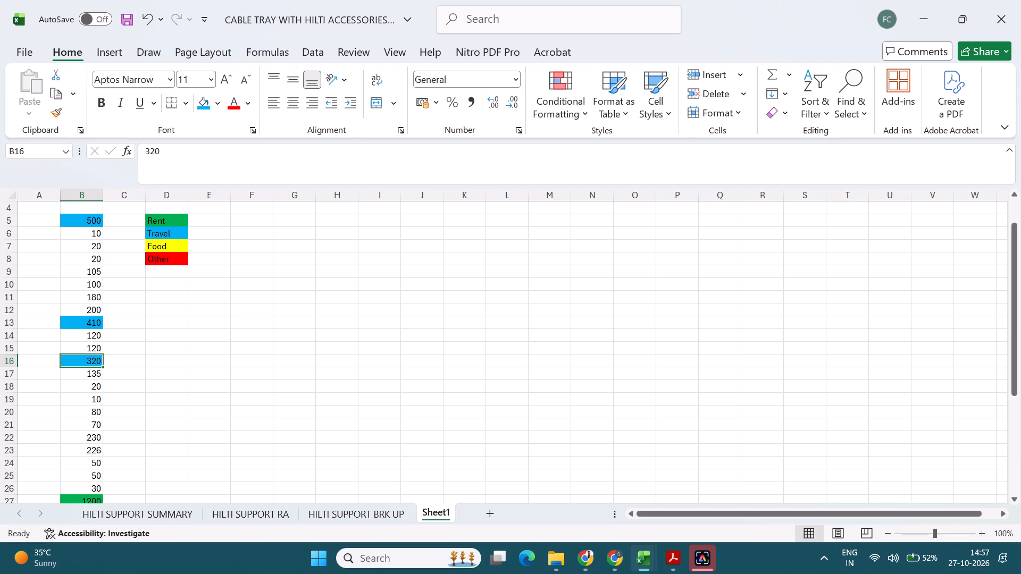
scroll(74, 434, "down", 1)
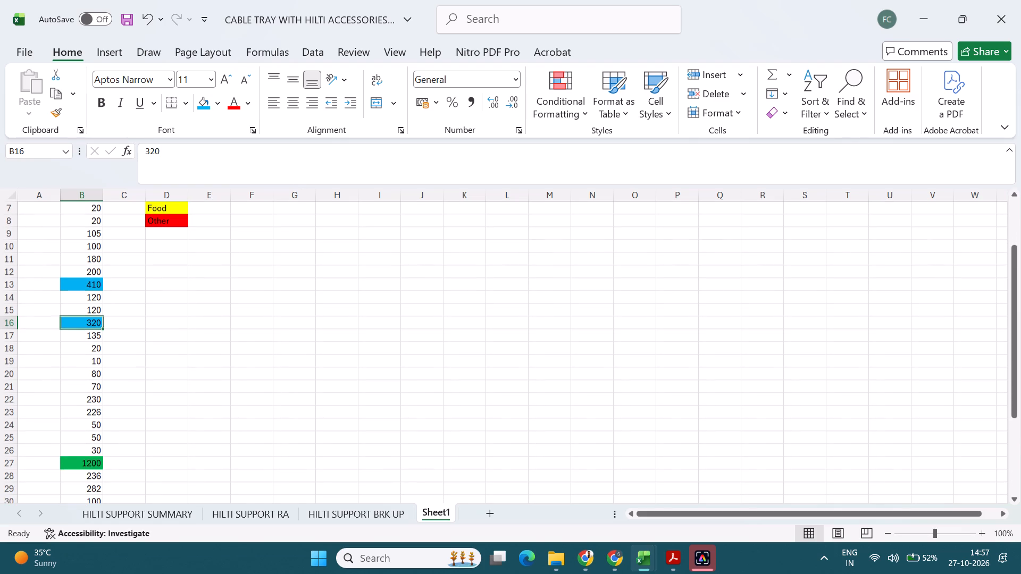
scroll(74, 434, "down", 1)
scroll(74, 434, "up", 2)
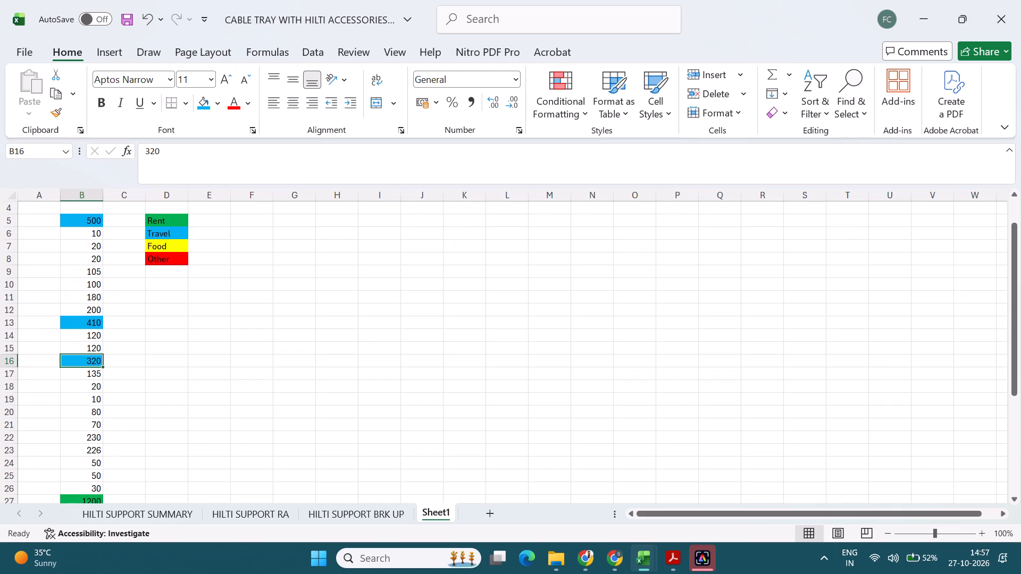
left_click(90, 375)
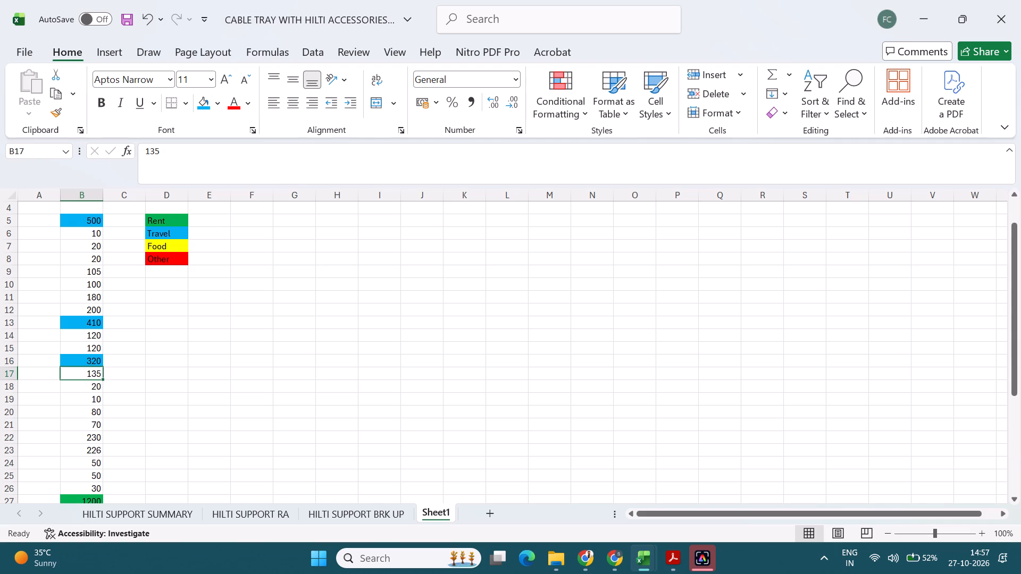
left_click(198, 104)
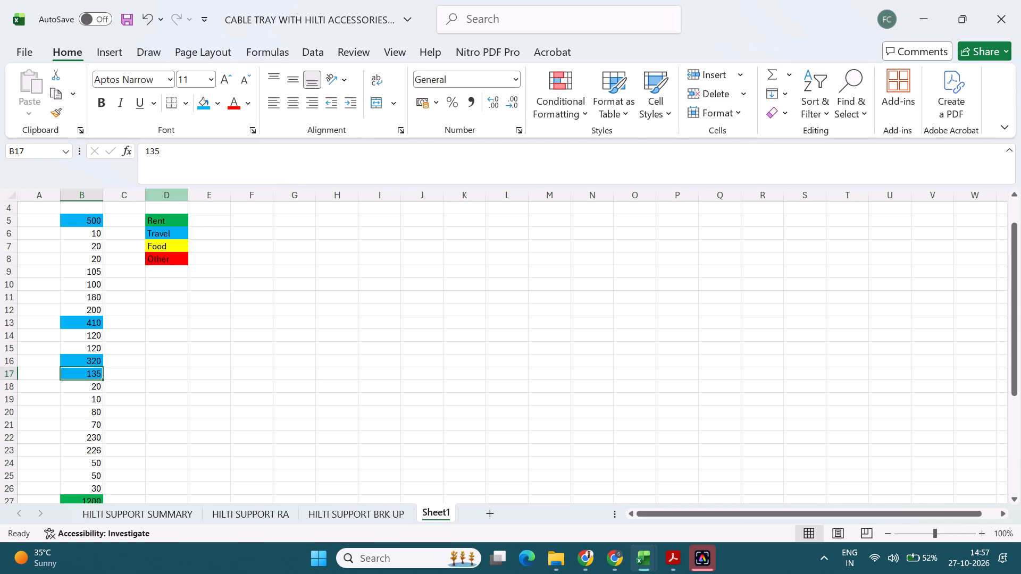
left_click(94, 439)
left_click(205, 104)
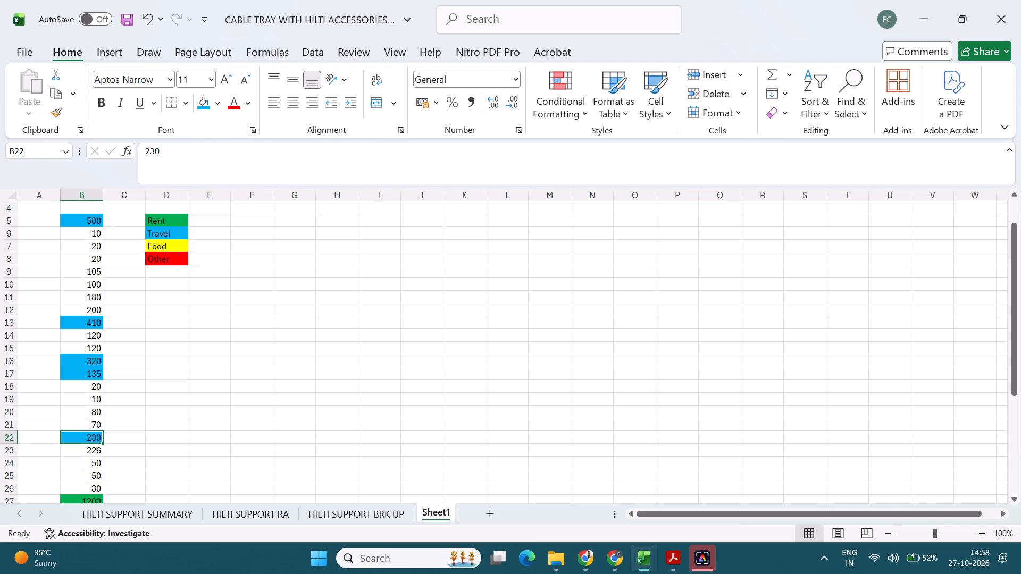
left_click(86, 444)
left_click(86, 451)
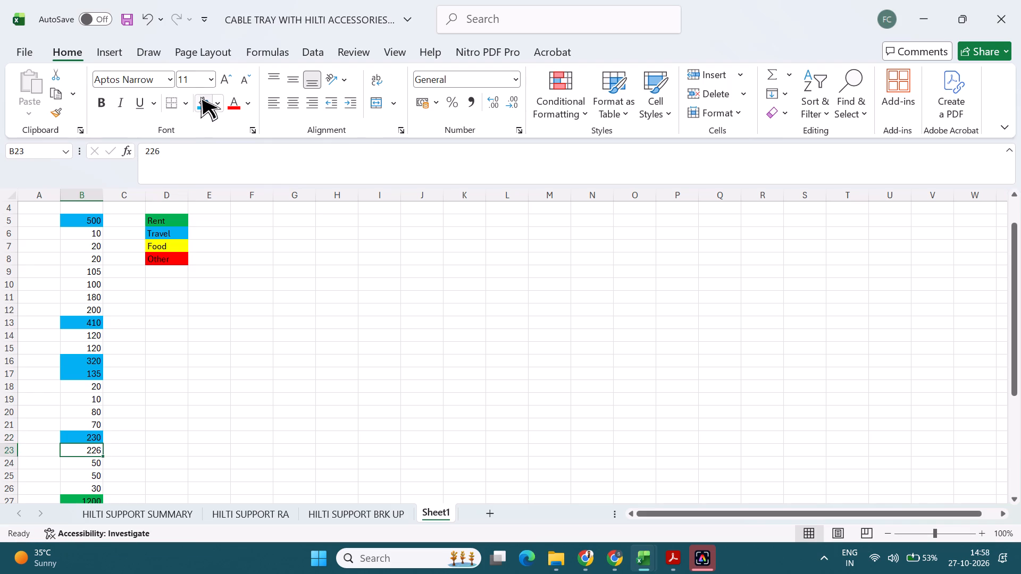
left_click(204, 100)
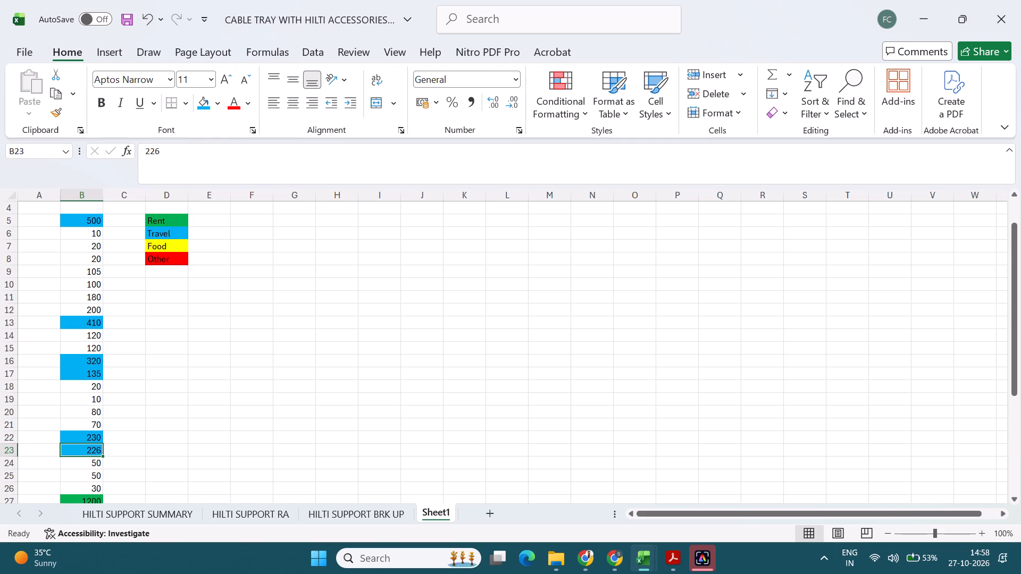
Mark the 236 figure in B28 as Travel with the light blue fill.
scroll(95, 316, "down", 1)
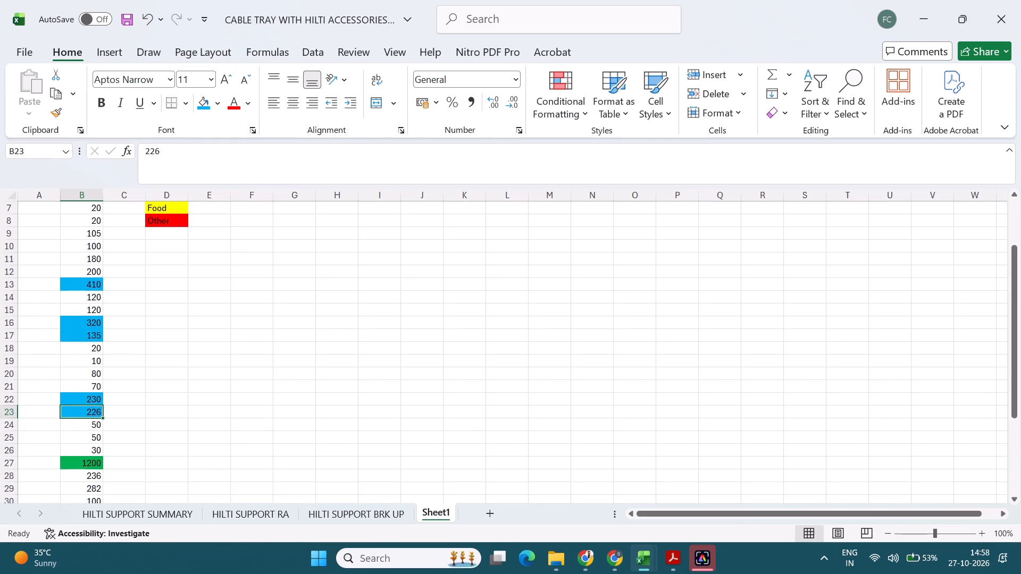
scroll(95, 317, "down", 1)
scroll(95, 440, "down", 2)
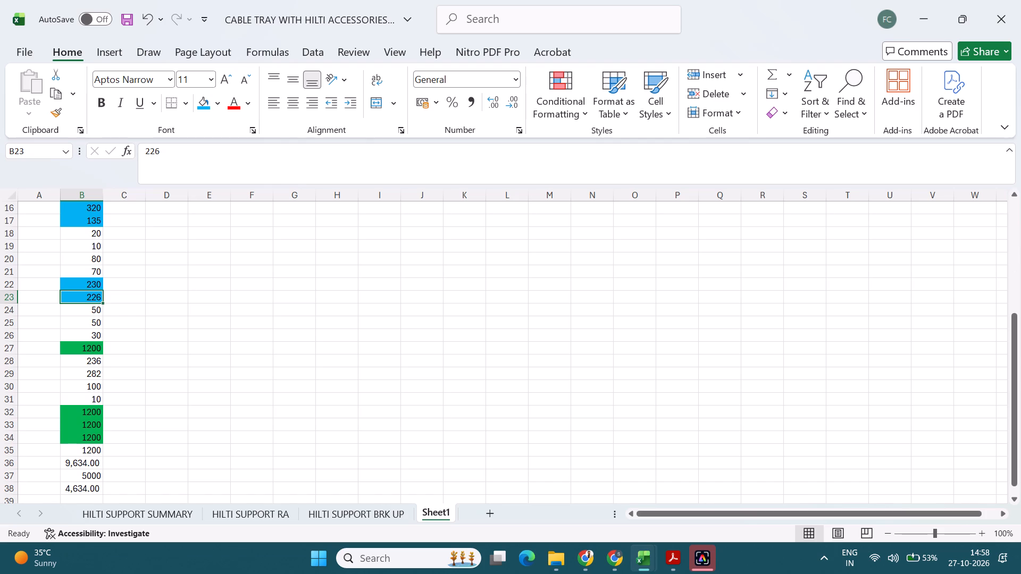
scroll(114, 433, "down", 2)
scroll(114, 433, "up", 3)
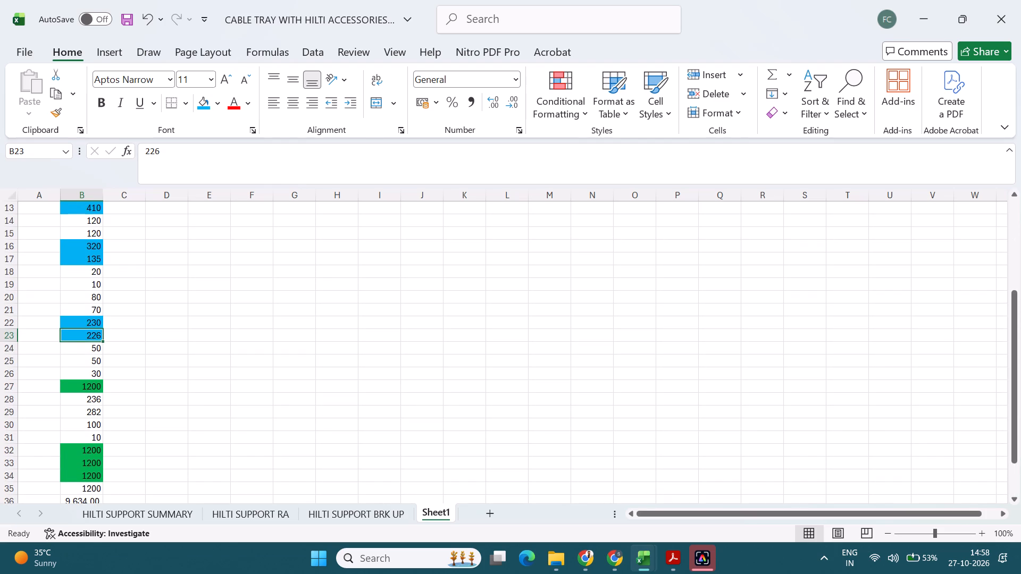
scroll(114, 433, "up", 2)
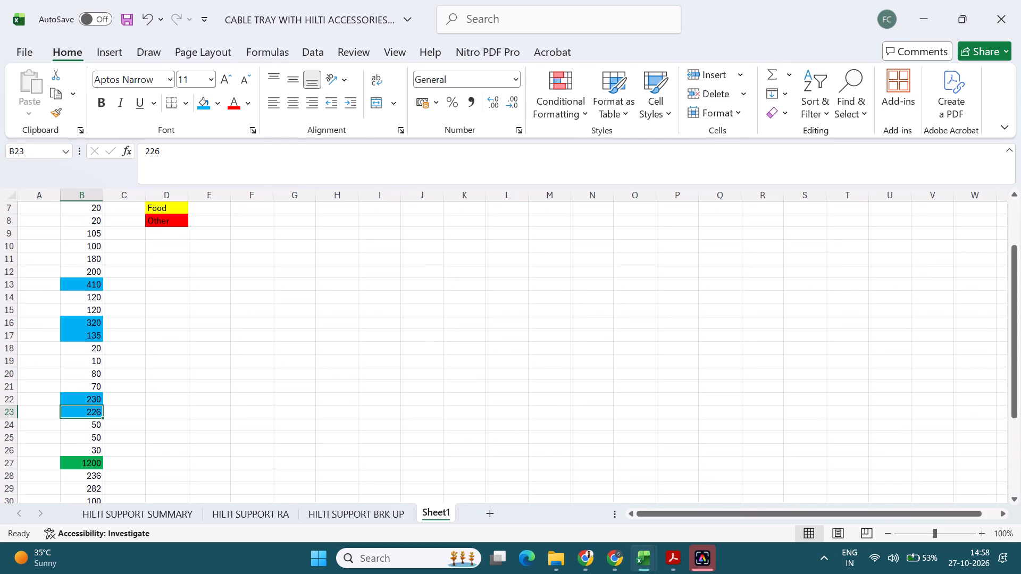
scroll(114, 433, "up", 2)
scroll(114, 433, "down", 3)
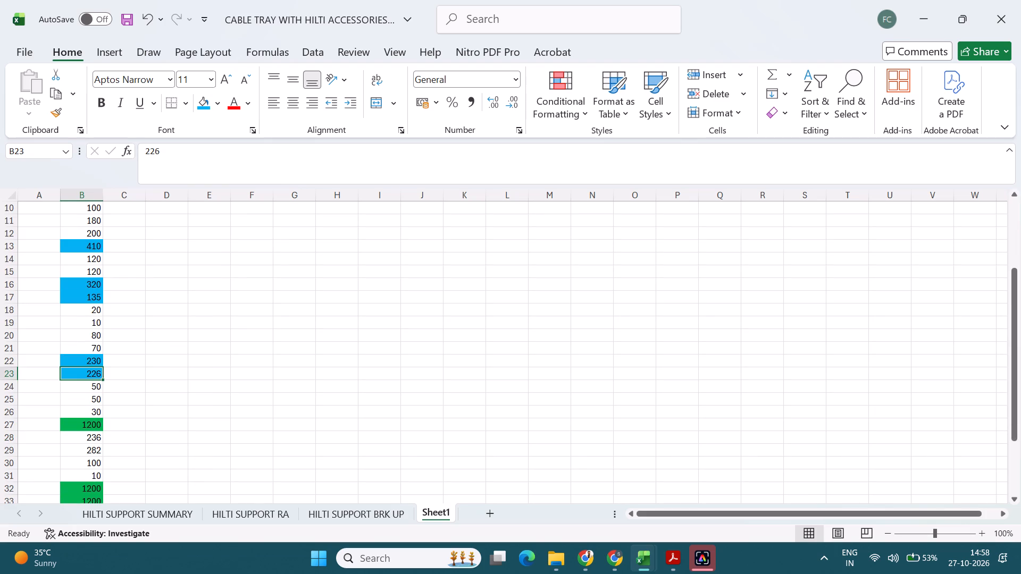
scroll(99, 405, "down", 3)
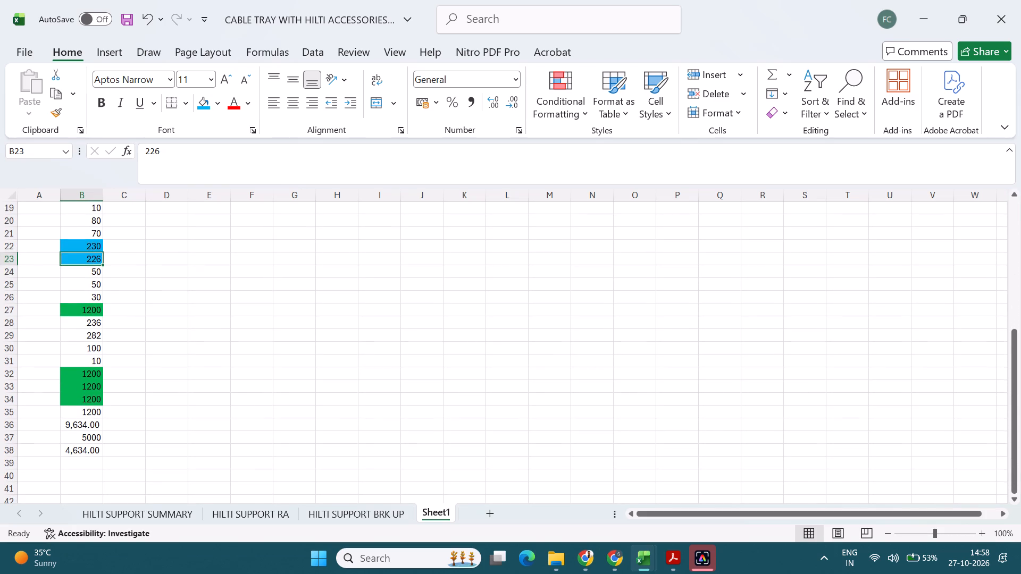
left_click(93, 322)
left_click(205, 100)
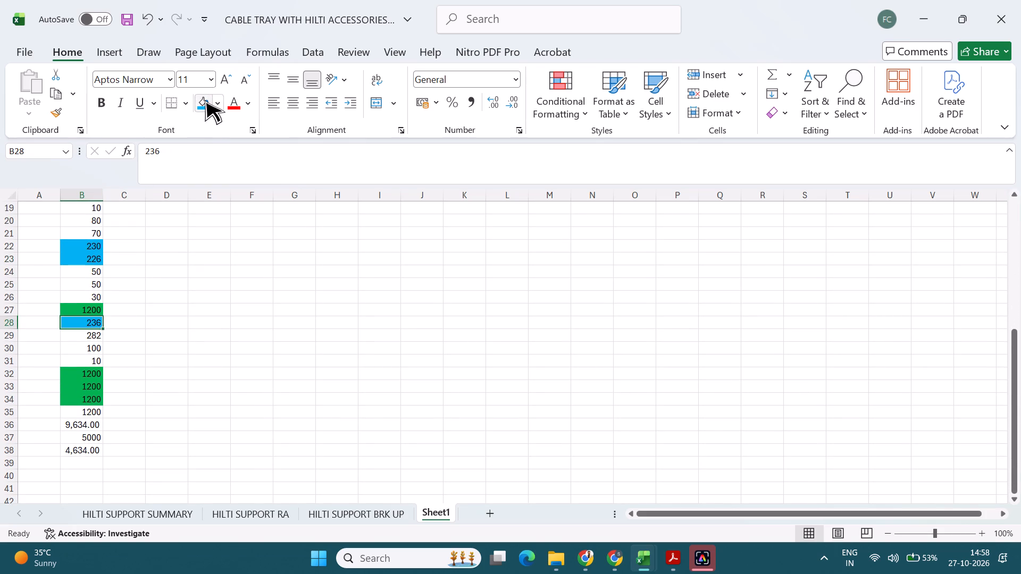
left_click(170, 375)
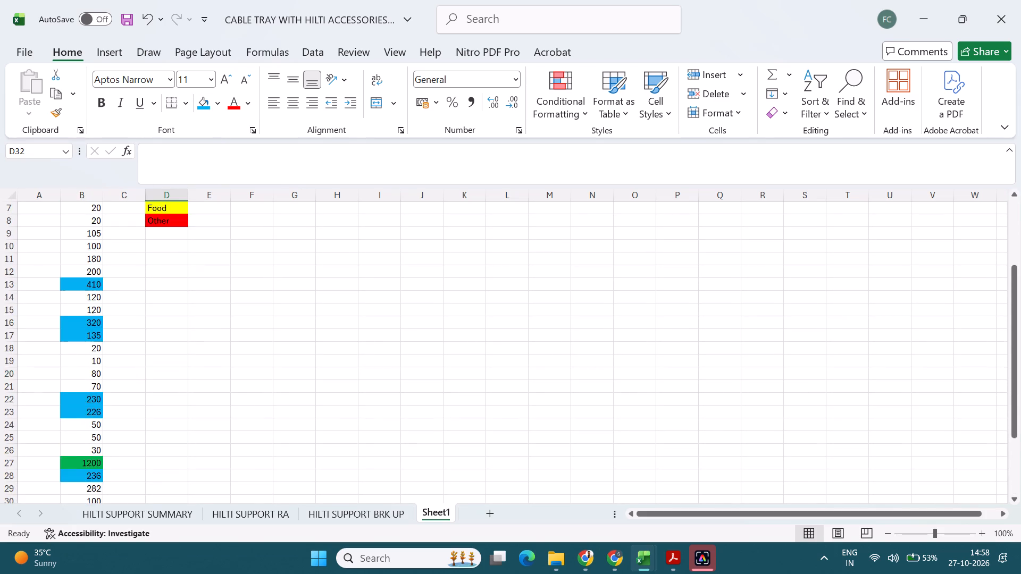
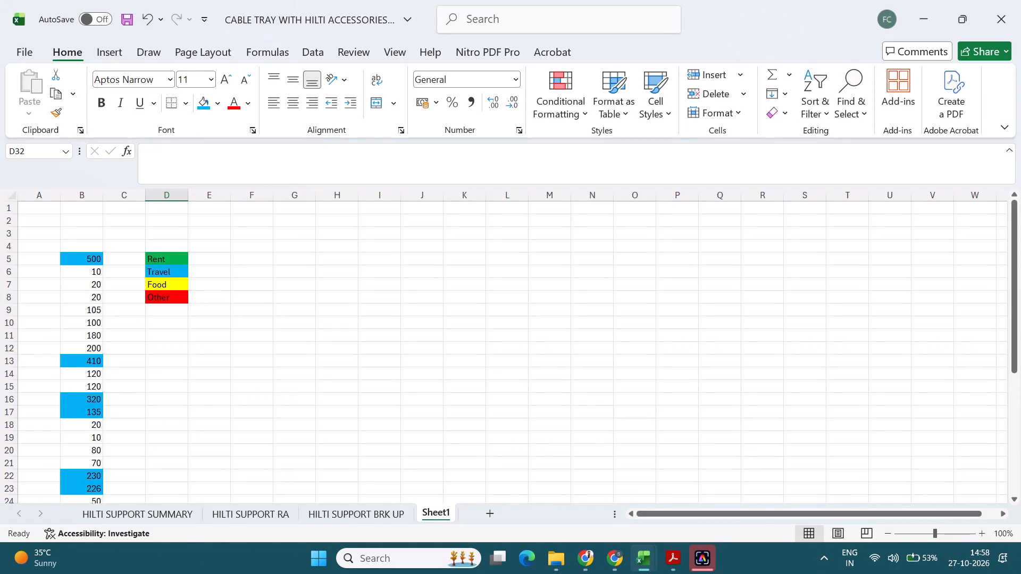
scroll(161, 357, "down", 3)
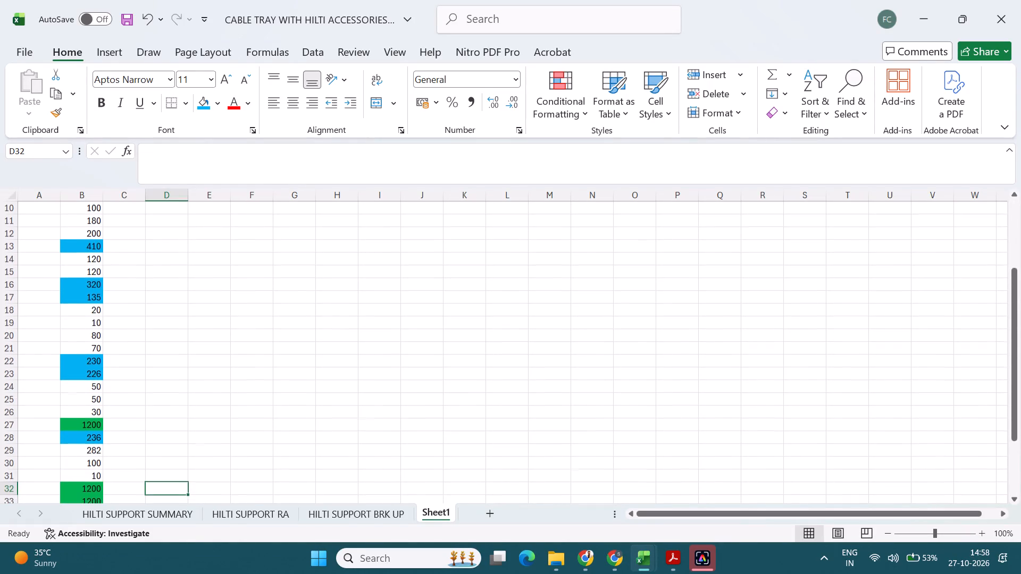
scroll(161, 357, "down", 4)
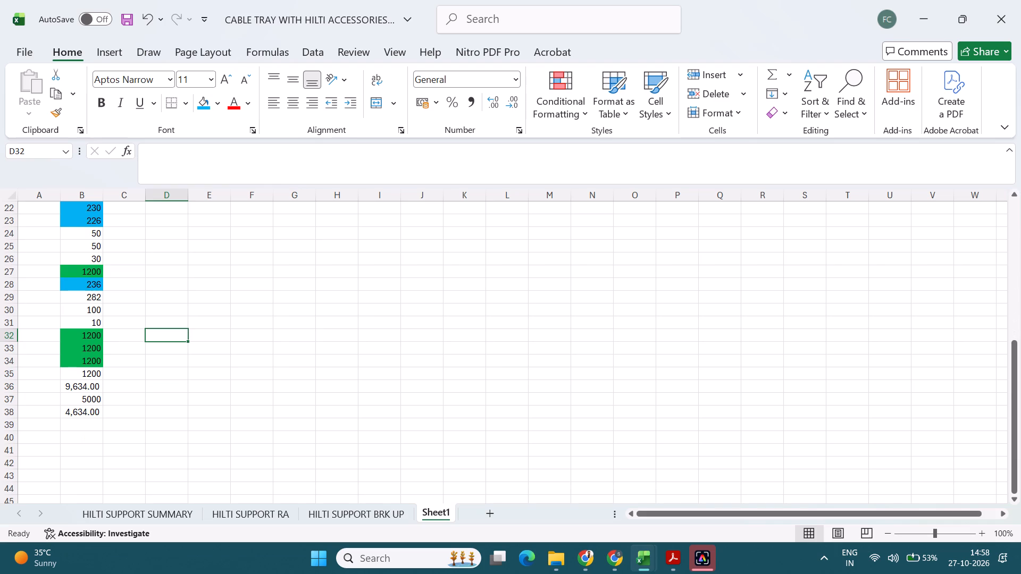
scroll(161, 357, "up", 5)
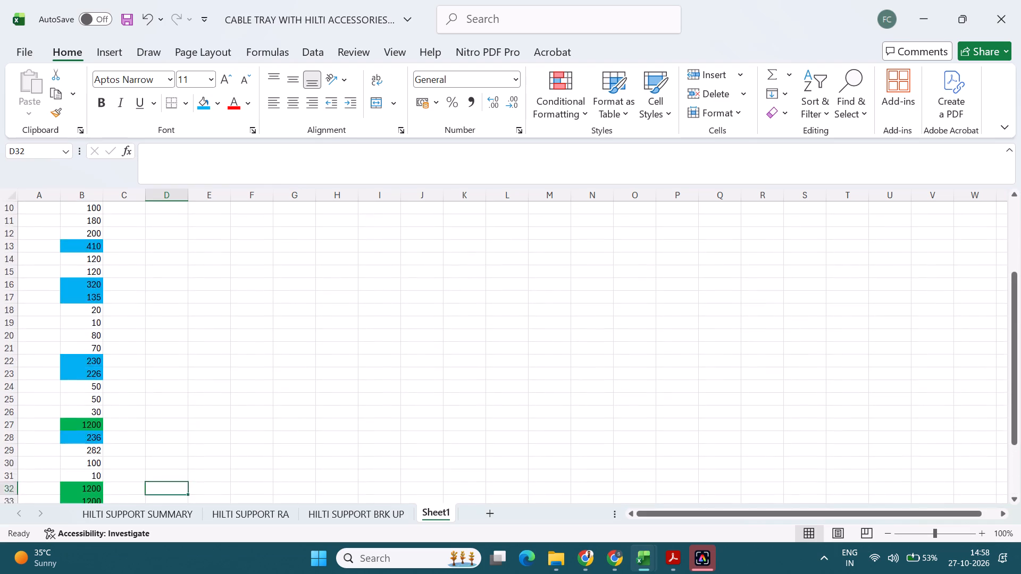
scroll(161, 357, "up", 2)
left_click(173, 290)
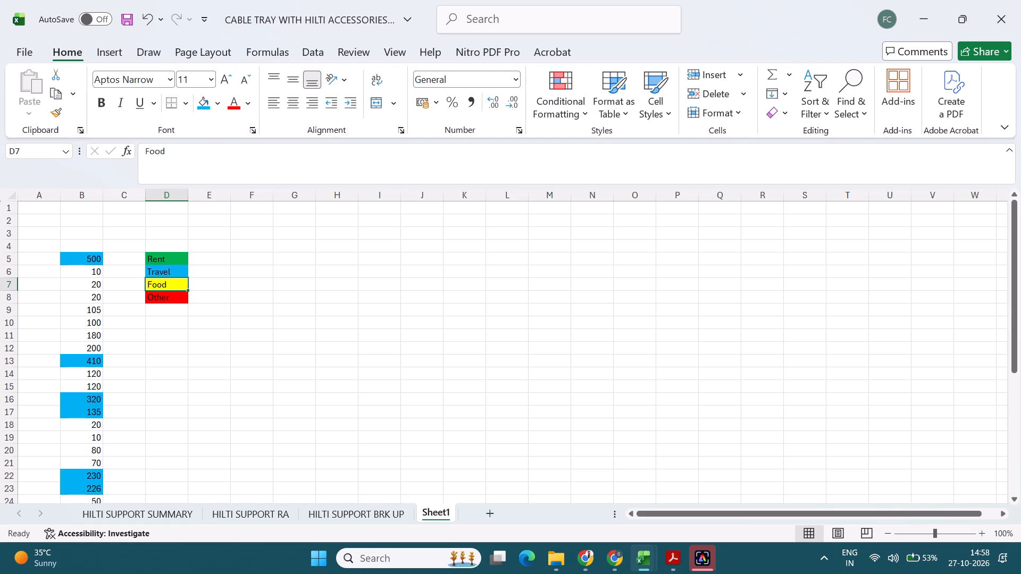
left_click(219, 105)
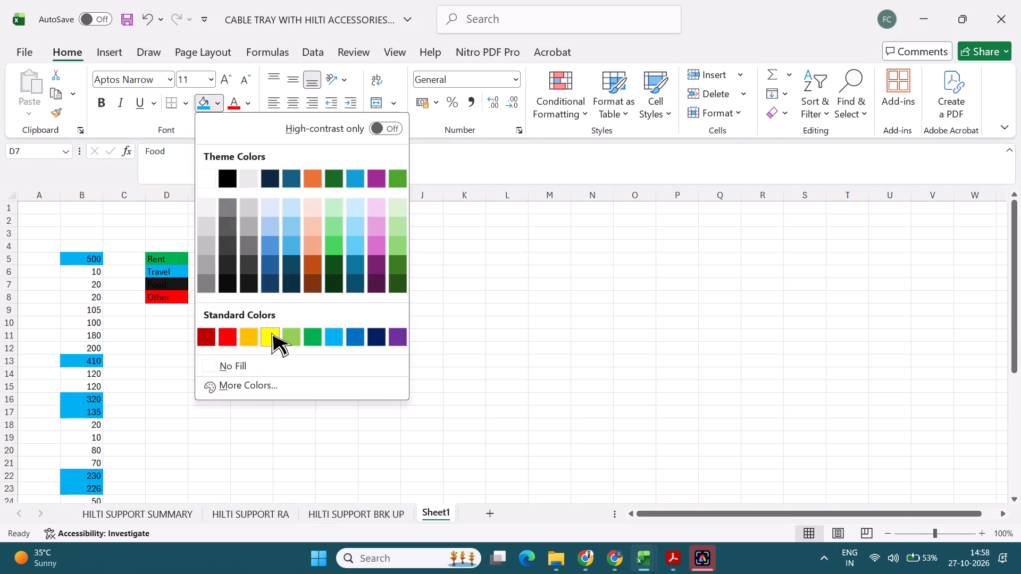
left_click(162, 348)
Fill the figures in B9 to B12 with the standard yellow used for Food in the legend.
left_click(80, 286)
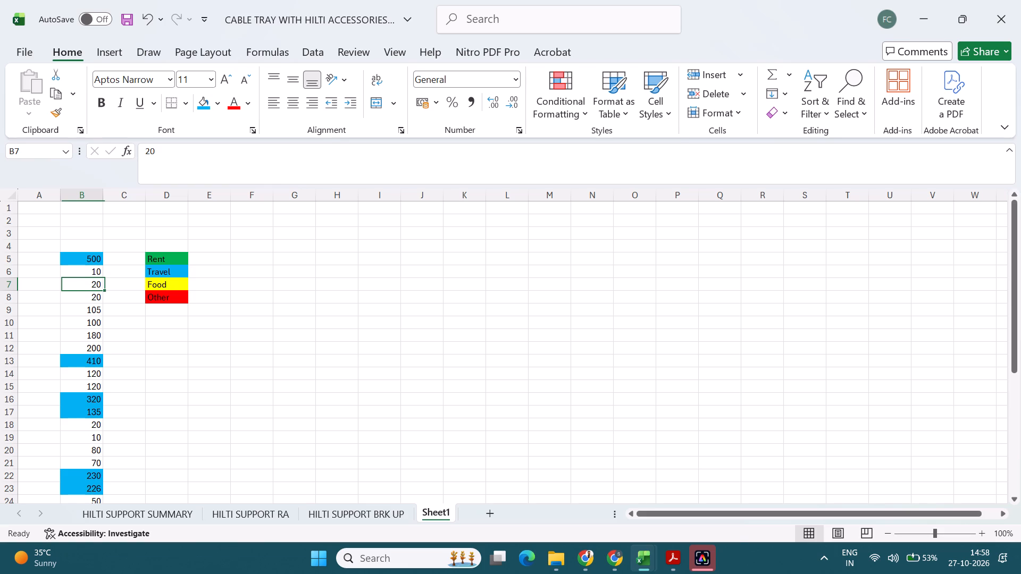
left_click_drag(83, 426, 84, 459)
left_click_drag(90, 314, 92, 343)
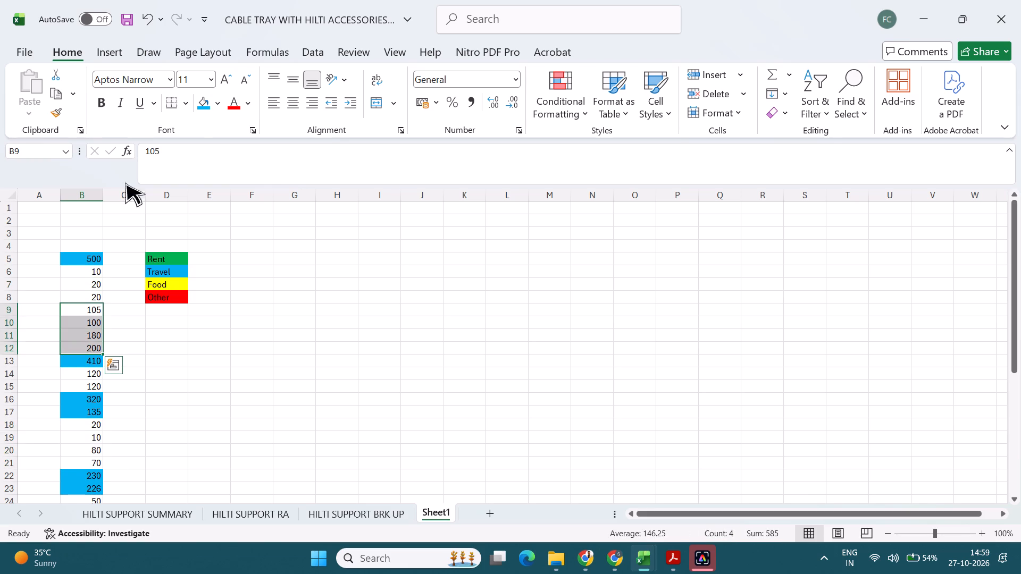
left_click(214, 106)
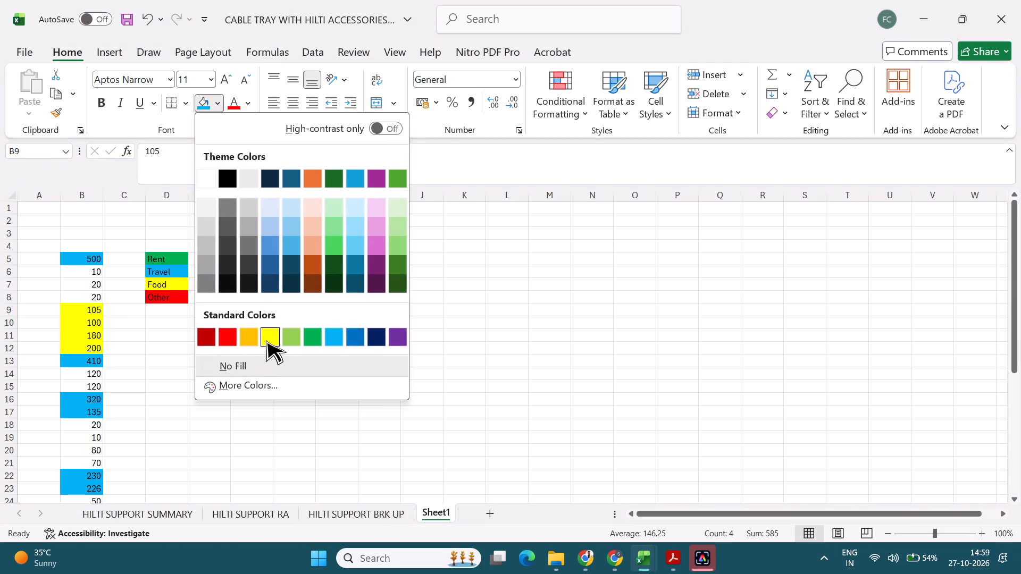
left_click(266, 340)
Mark the figures in B14:B15 and B20:B21 as Food with the same yellow fill.
scroll(173, 355, "down", 2)
left_click_drag(97, 300, 97, 308)
left_click(200, 99)
scroll(154, 308, "down", 2)
left_click_drag(93, 275, 99, 301)
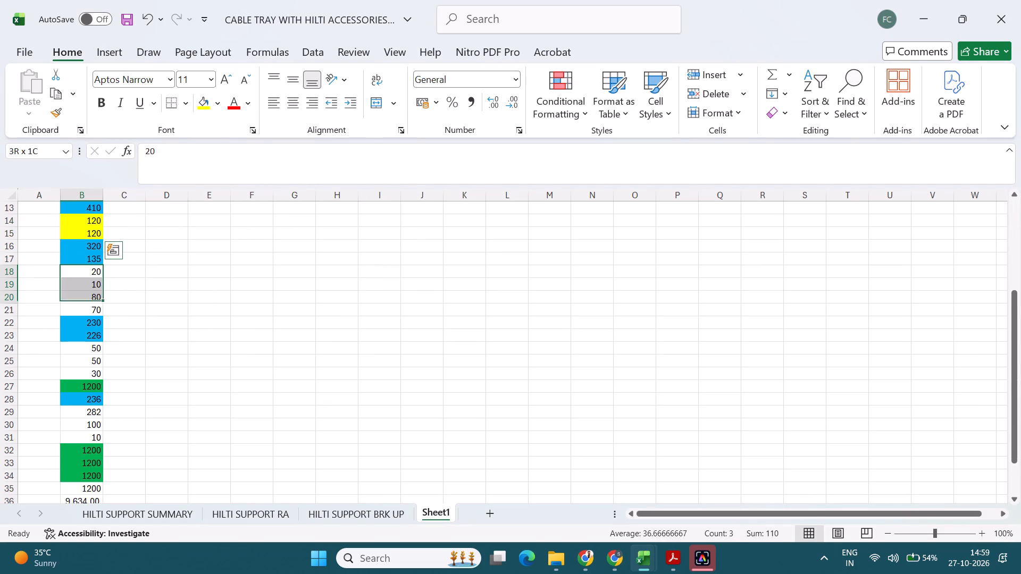
left_click_drag(99, 301, 100, 306)
left_click_drag(94, 301, 94, 310)
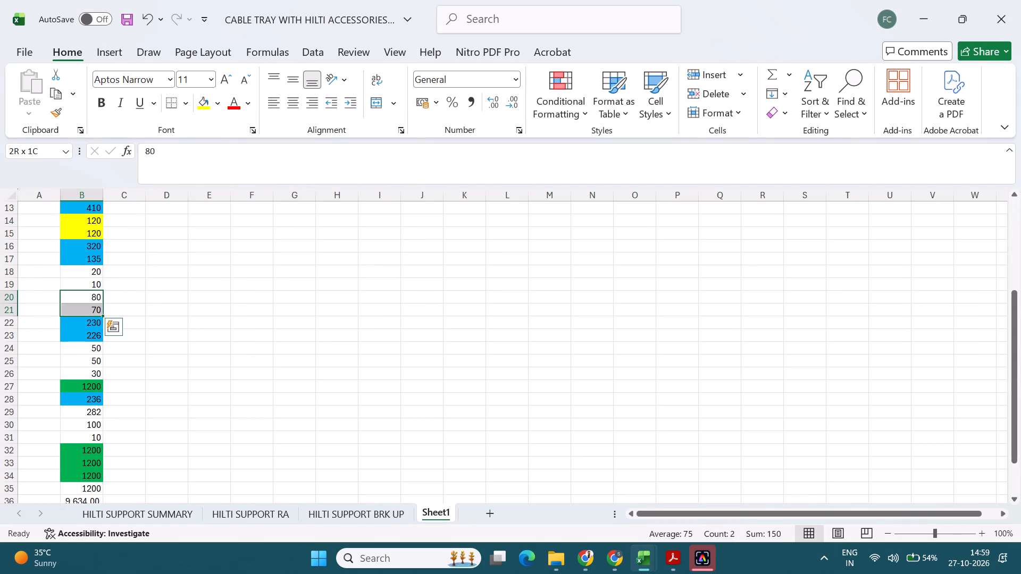
left_click_drag(94, 310, 94, 309)
left_click(203, 104)
Mark the figures in B24:B26 and B29:B30 as Food with the yellow fill.
scroll(195, 298, "down", 2)
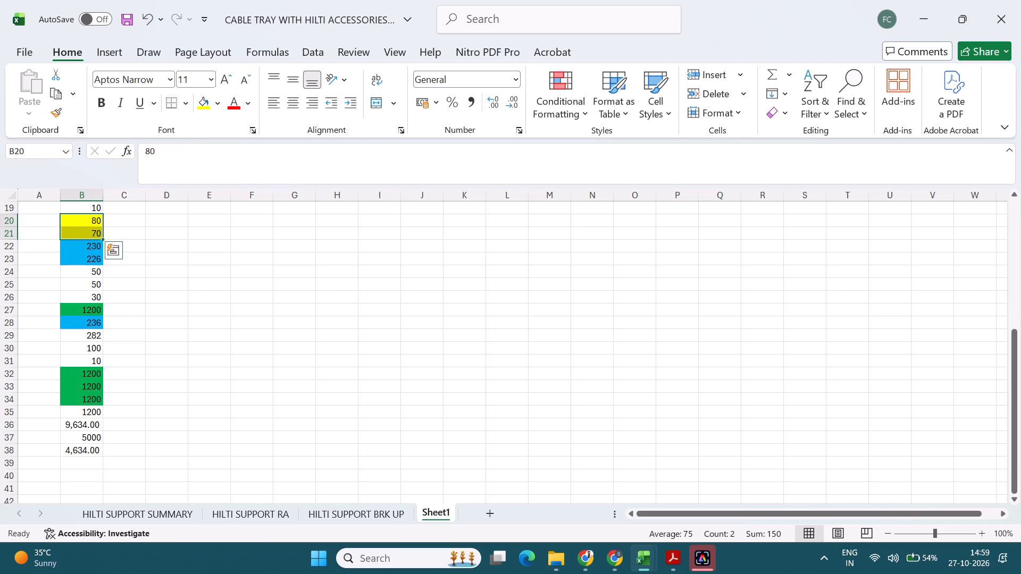
left_click_drag(93, 272, 93, 294)
left_click(197, 103)
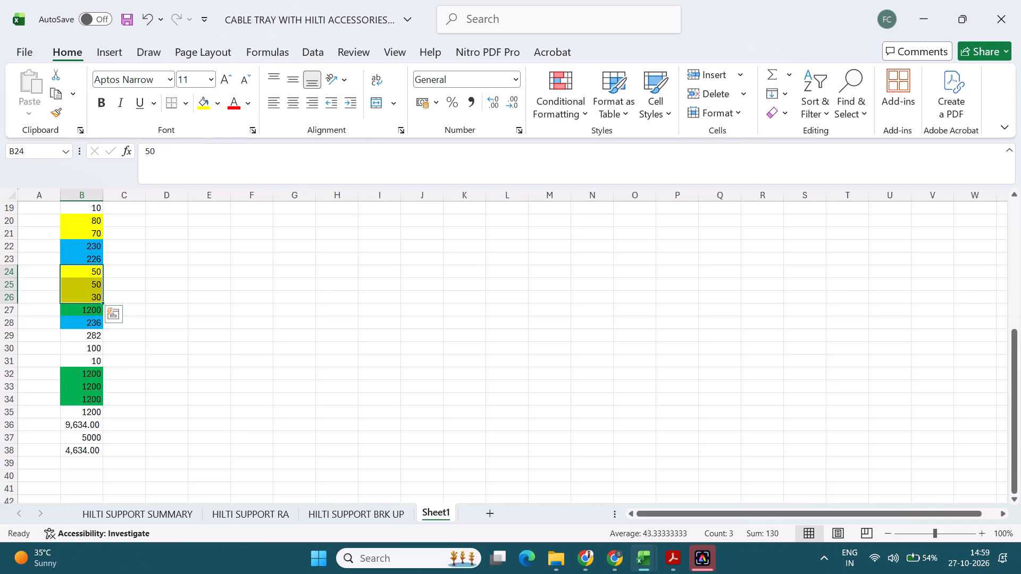
scroll(83, 324, "down", 1)
left_click_drag(93, 297, 93, 306)
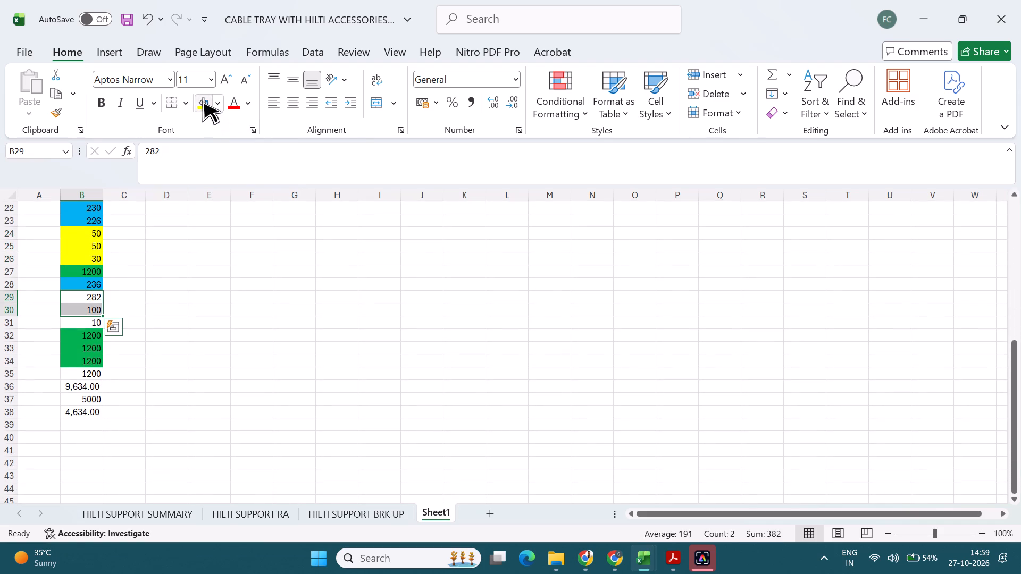
left_click(200, 99)
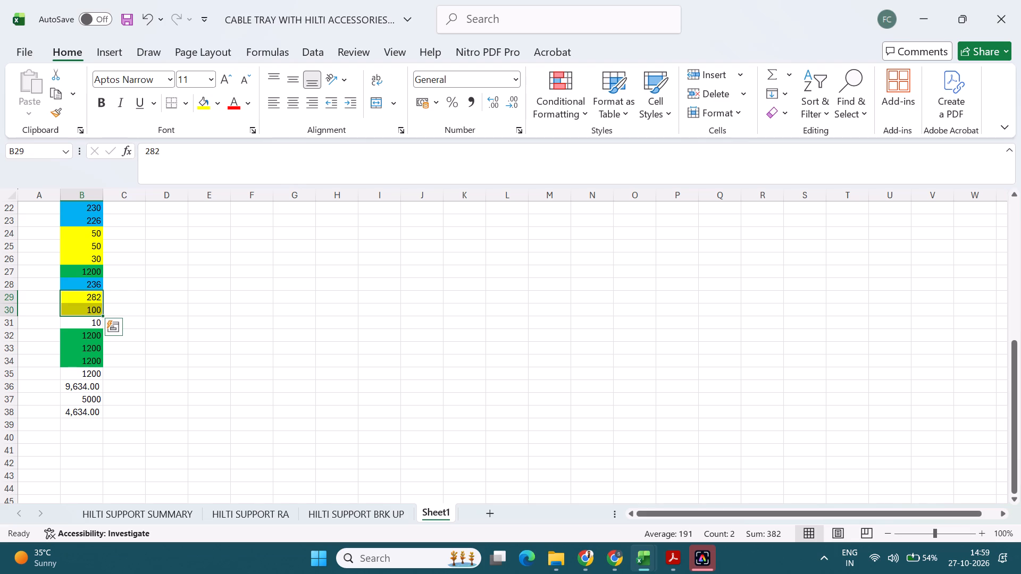
left_click(164, 363)
Fill the figures in B6 to B8 with the standard red used for Other in the legend.
scroll(163, 364, "up", 2)
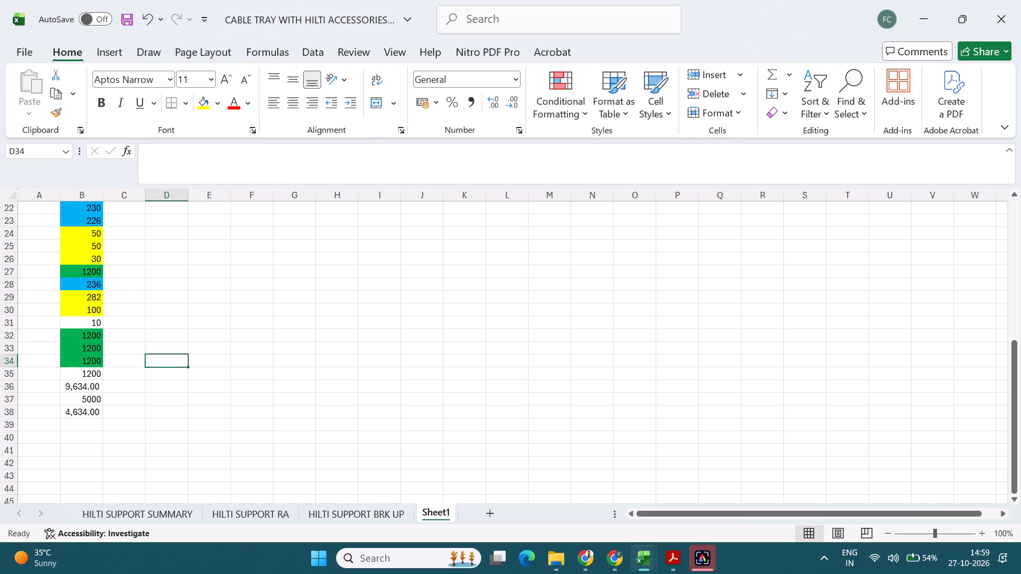
scroll(163, 364, "up", 5)
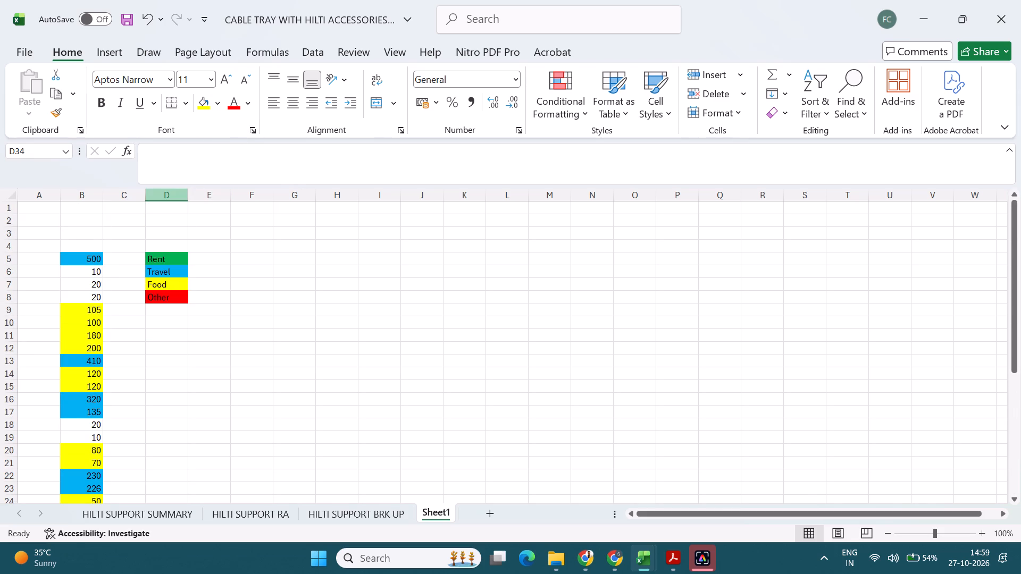
left_click(214, 102)
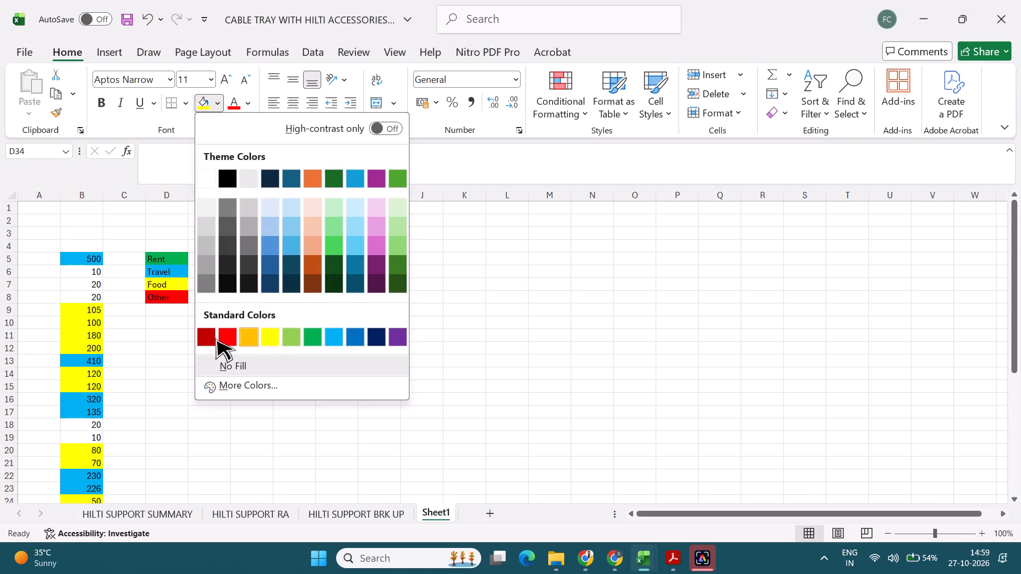
left_click(174, 340)
left_click_drag(102, 274, 101, 291)
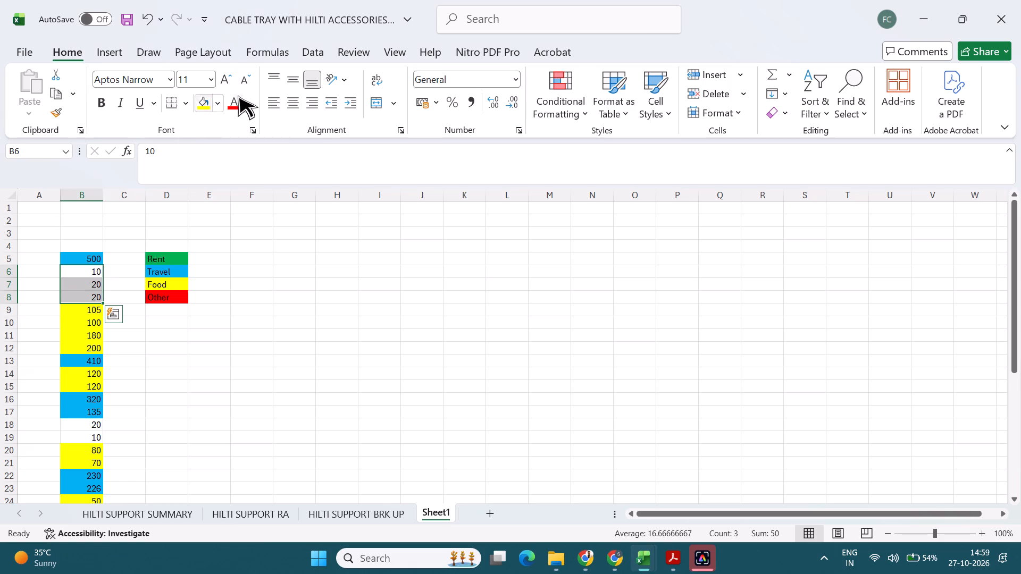
left_click(213, 107)
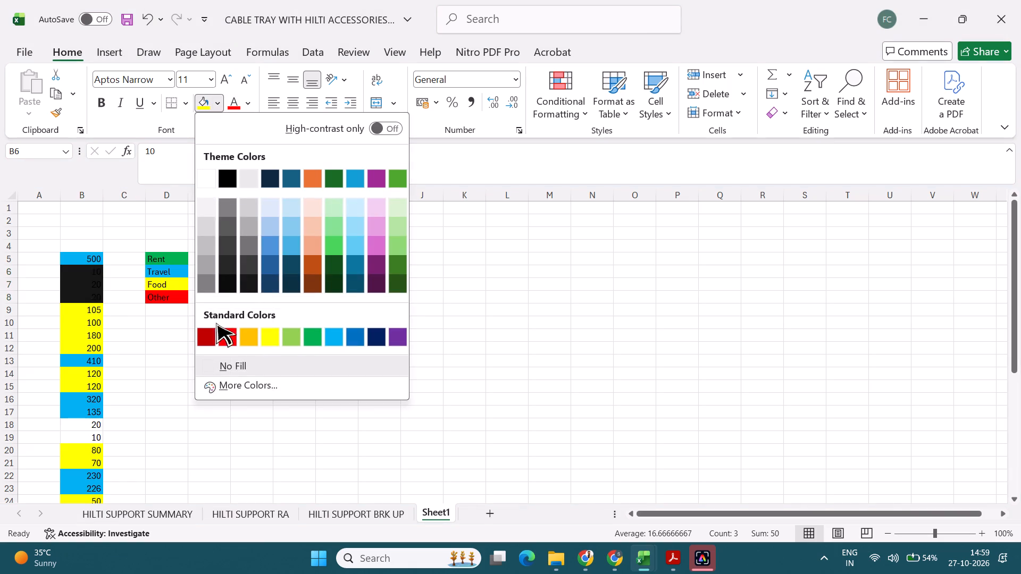
left_click(223, 340)
Mark the figures in B18:B19 and B31 as Other with the red fill.
scroll(109, 319, "down", 3)
scroll(86, 401, "down", 2)
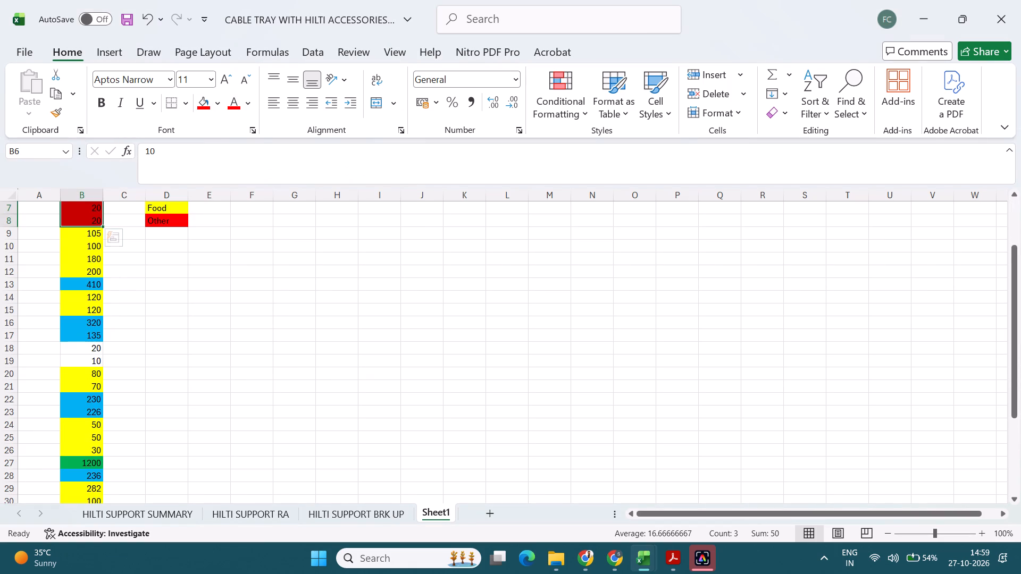
left_click_drag(92, 346, 92, 356)
left_click(198, 102)
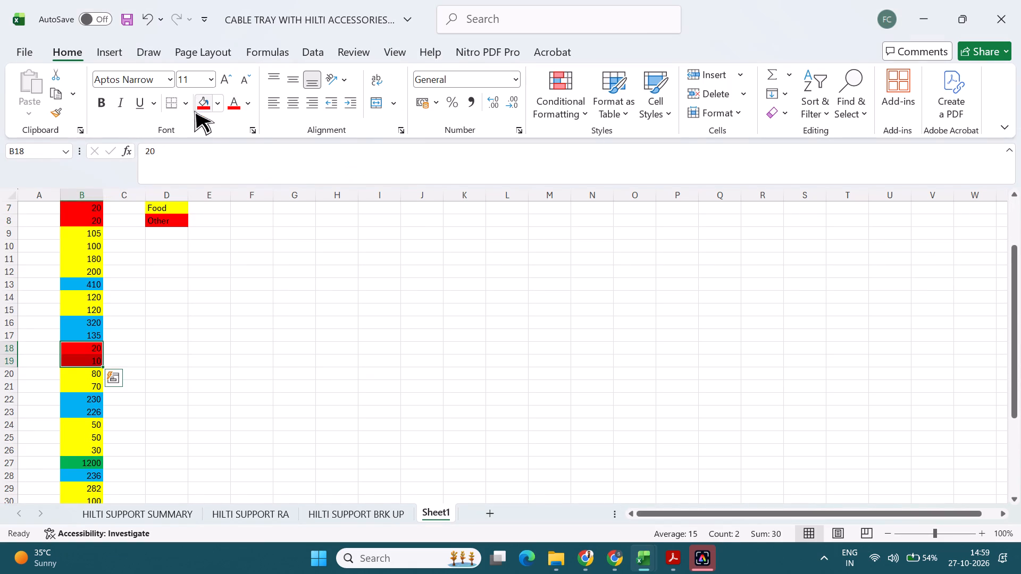
scroll(124, 299, "down", 3)
scroll(82, 391, "down", 1)
left_click(88, 360)
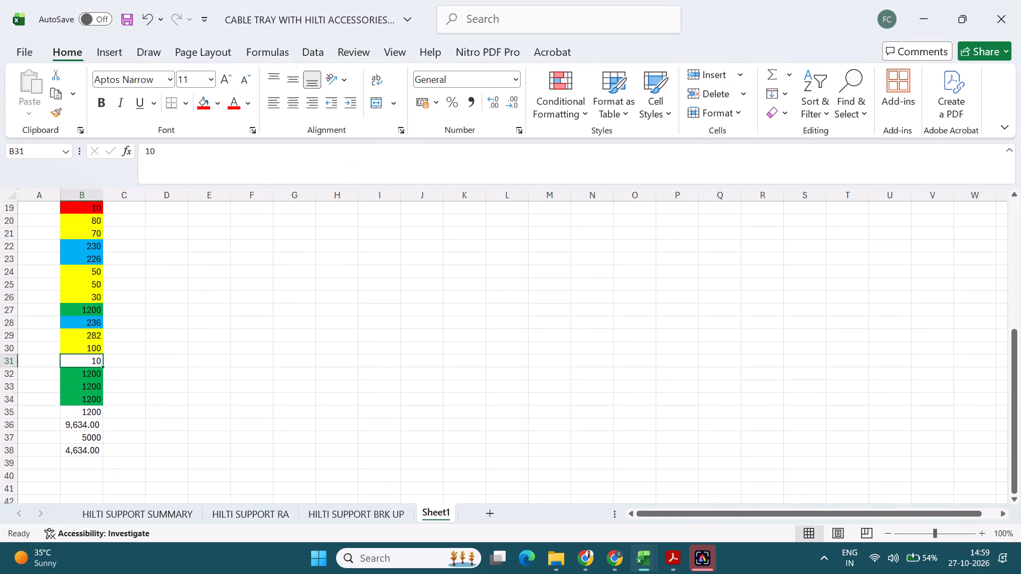
left_click(202, 105)
left_click(155, 433)
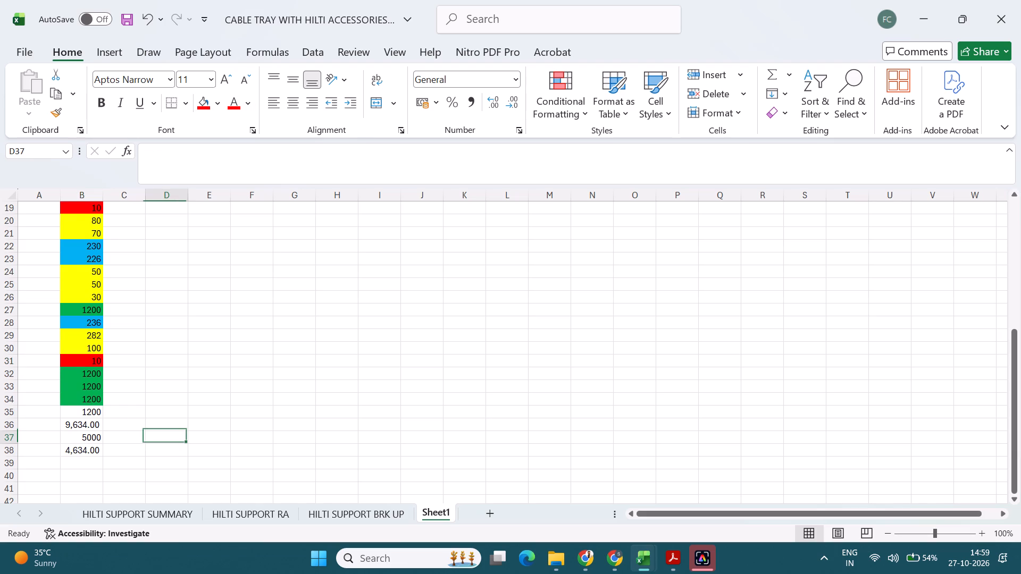
Copy the Travel-coloured formatting of B16 to the uncoloured 1200 figure in B35.
scroll(104, 403, "up", 5)
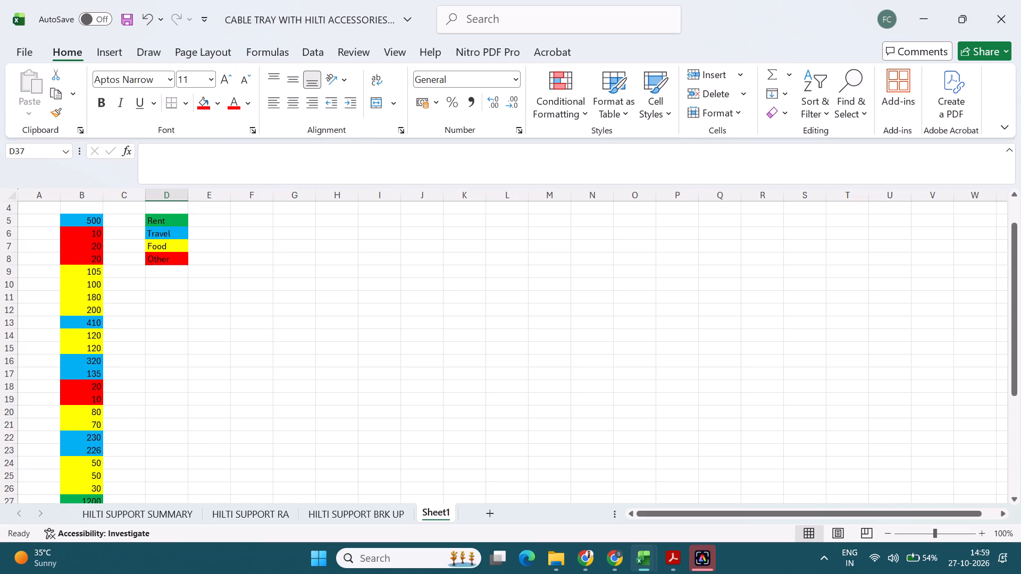
left_click(99, 360)
left_click(57, 114)
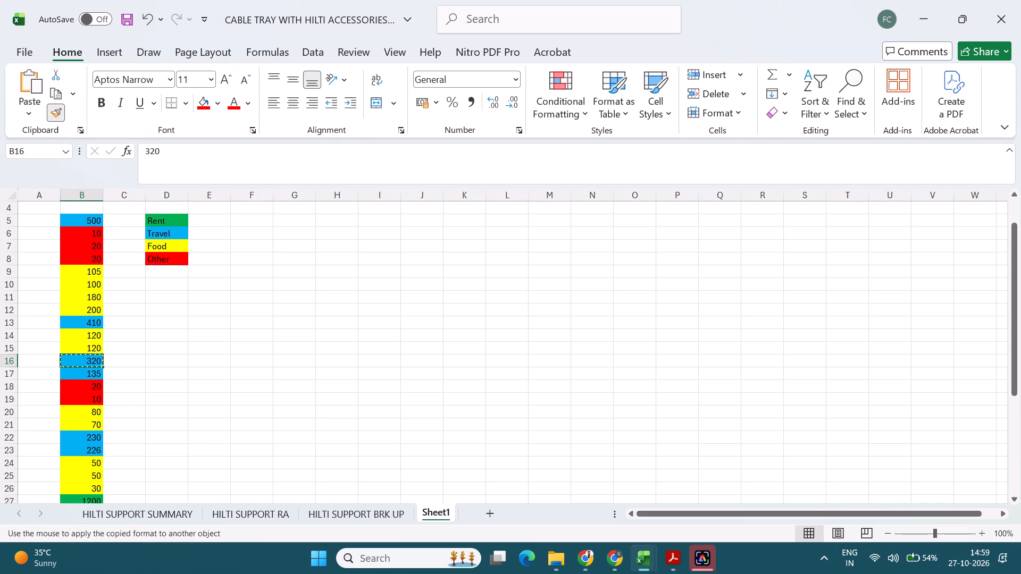
scroll(127, 286, "down", 6)
scroll(128, 375, "up", 2)
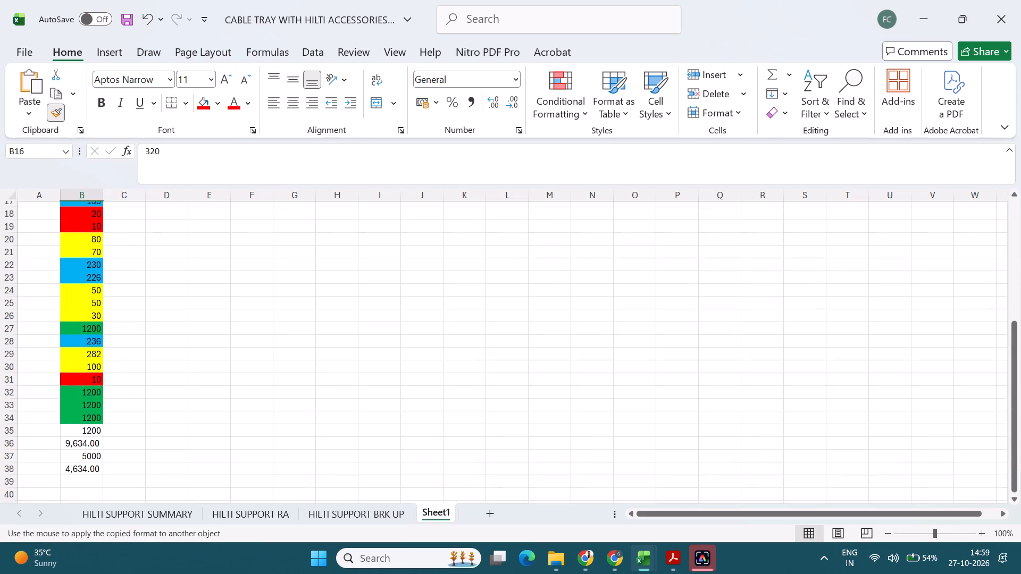
scroll(128, 375, "up", 4)
scroll(128, 375, "down", 6)
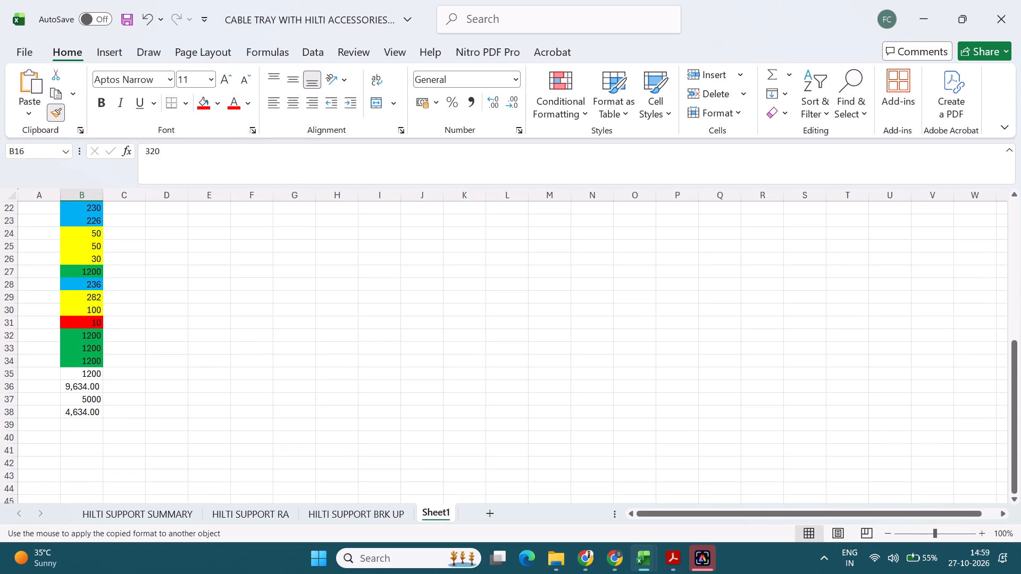
left_click(79, 371)
left_click(165, 352)
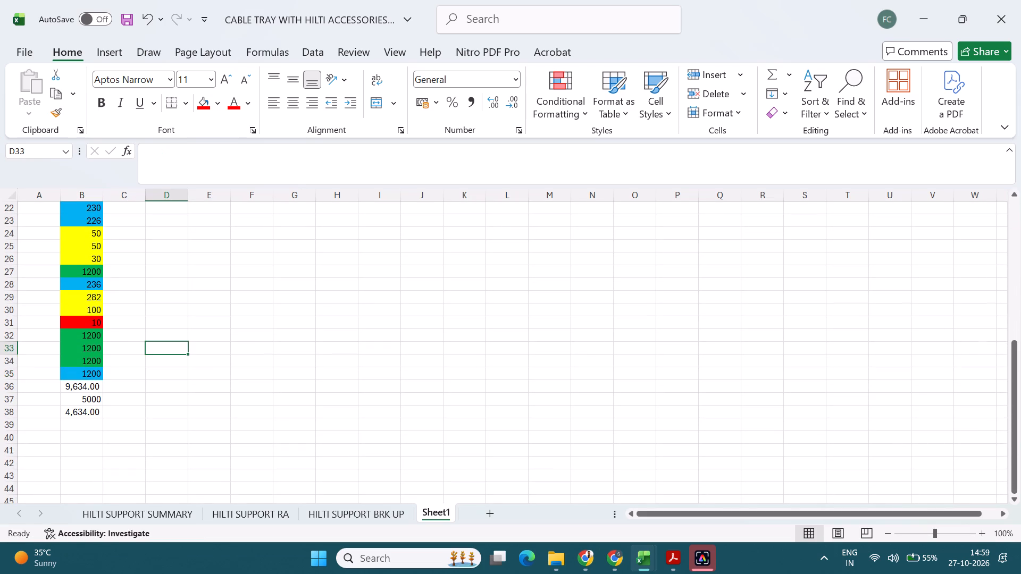
Add an "Advance" label in D4, directly above Rent in the legend.
left_click(90, 400)
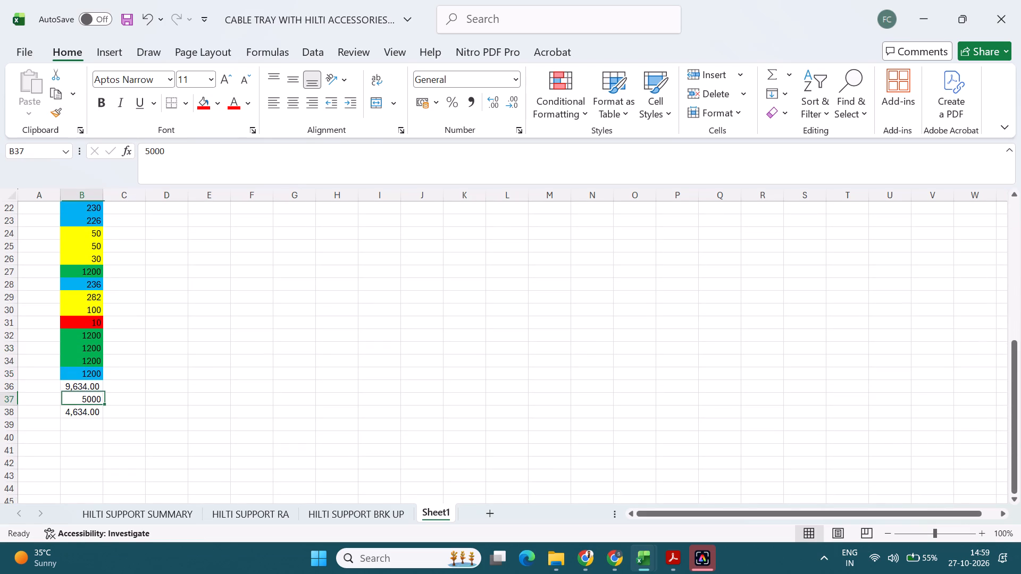
scroll(162, 379, "up", 9)
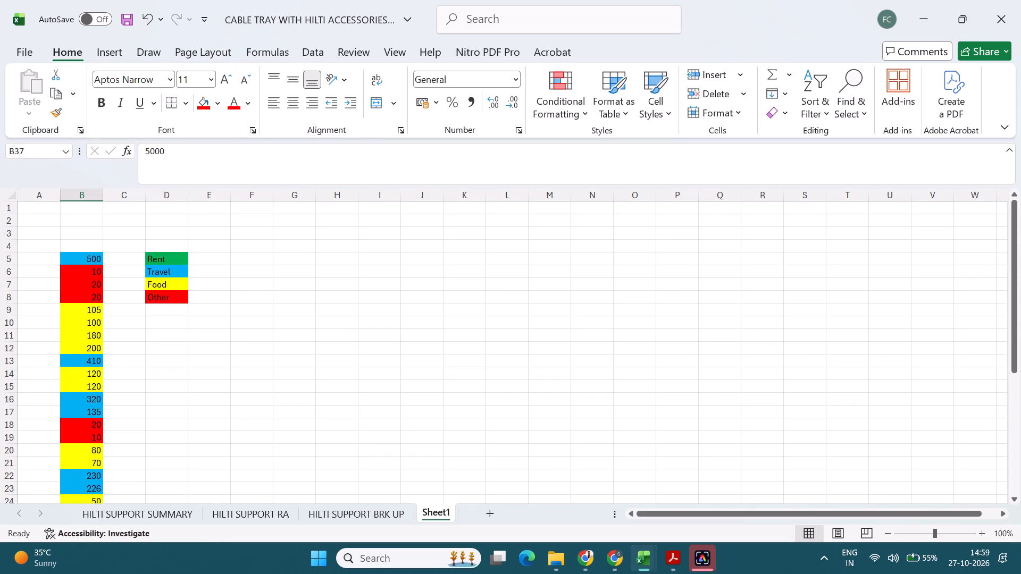
scroll(157, 373, "down", 7)
scroll(122, 407, "up", 4)
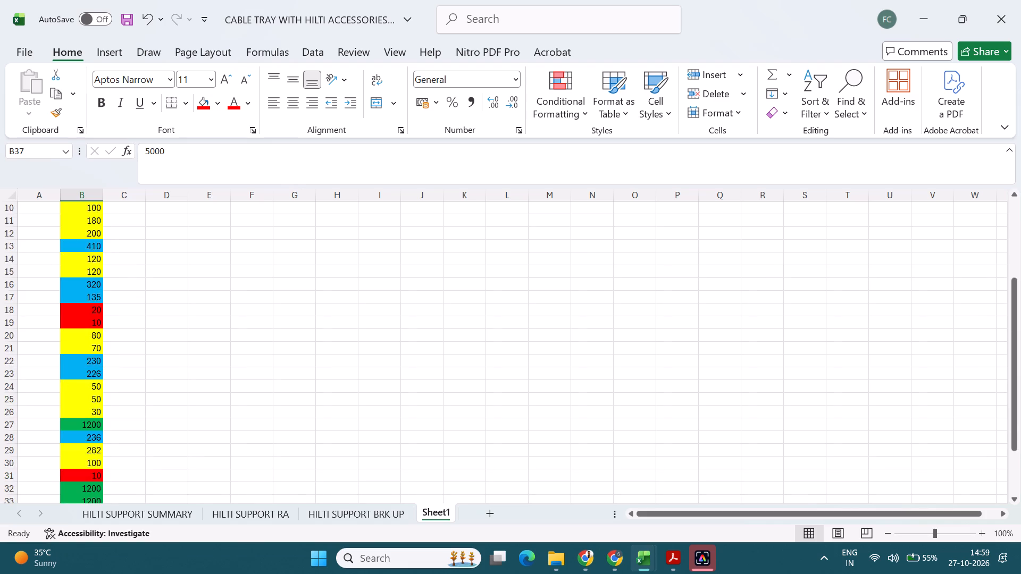
scroll(122, 407, "up", 4)
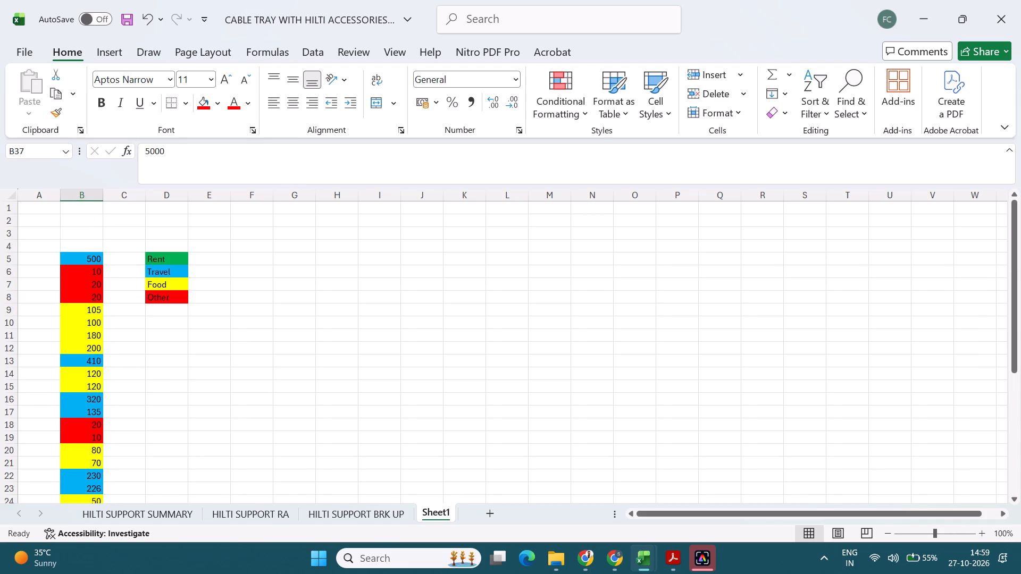
left_click(169, 247)
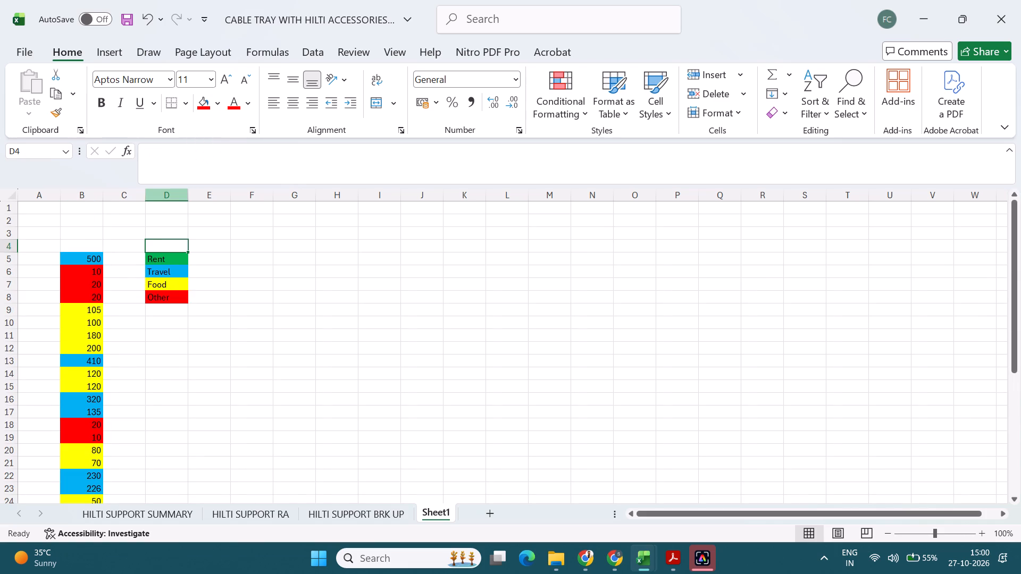
type("Ad")
type("vz")
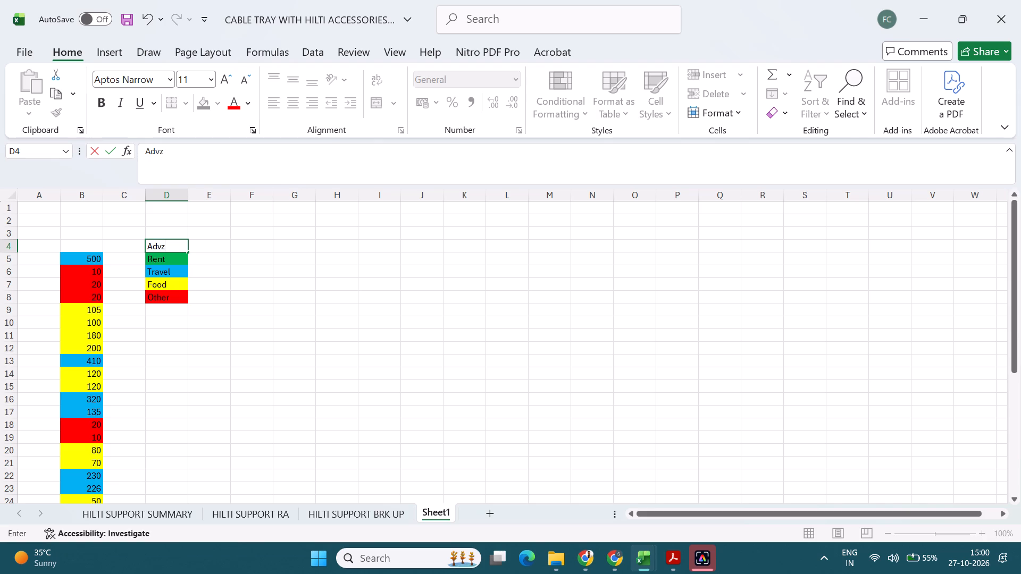
key("BackSpace")
type("ancd")
key("BackSpace")
key("e")
left_click(213, 291)
Fill the Advance legend cell D4 with the standard purple.
left_click(177, 242)
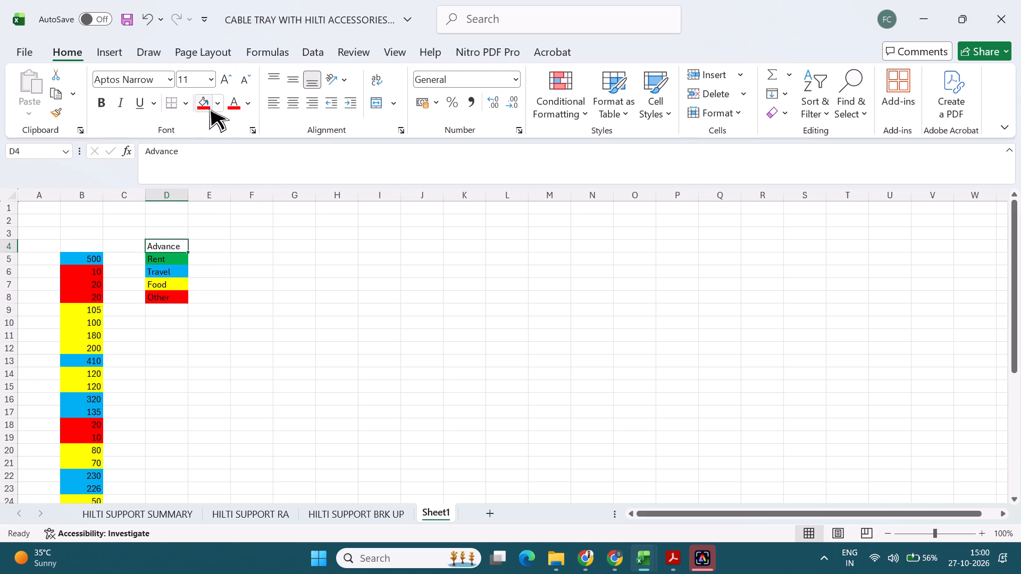
left_click(215, 104)
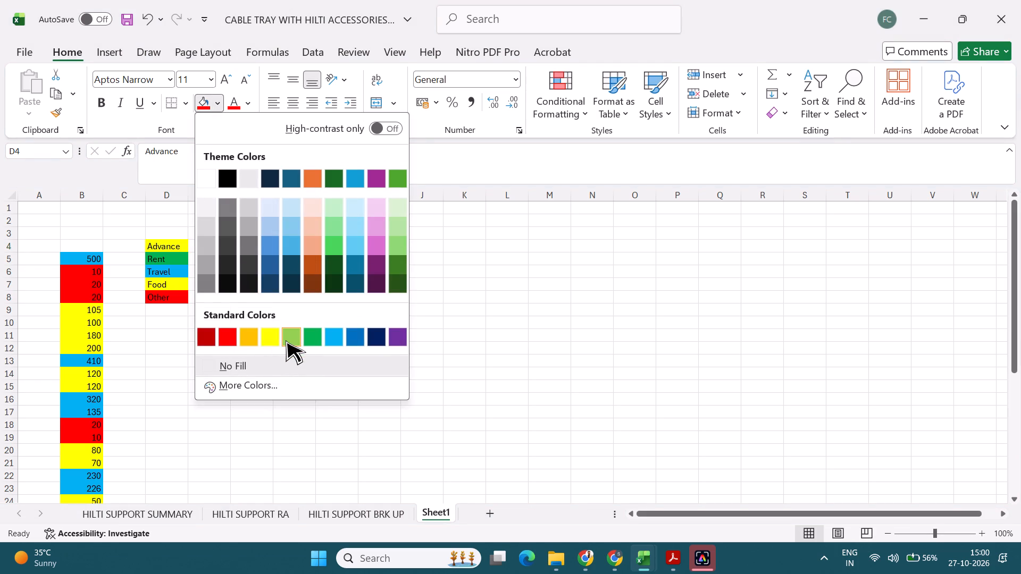
left_click(394, 335)
left_click(240, 357)
Mark the 5000 figure in B37 as Advance with the purple fill.
scroll(156, 398, "down", 5)
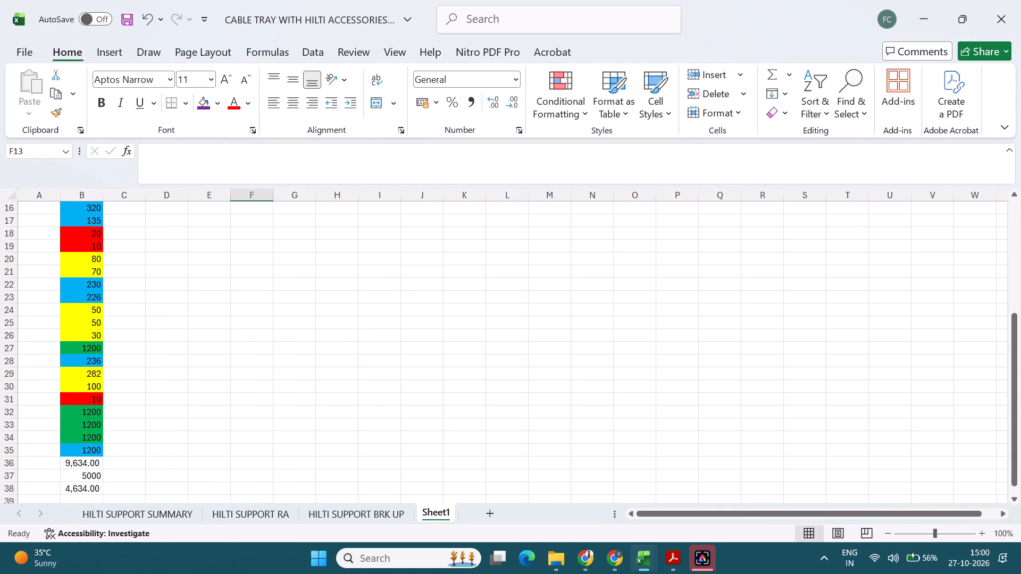
scroll(94, 461, "down", 1)
left_click(94, 440)
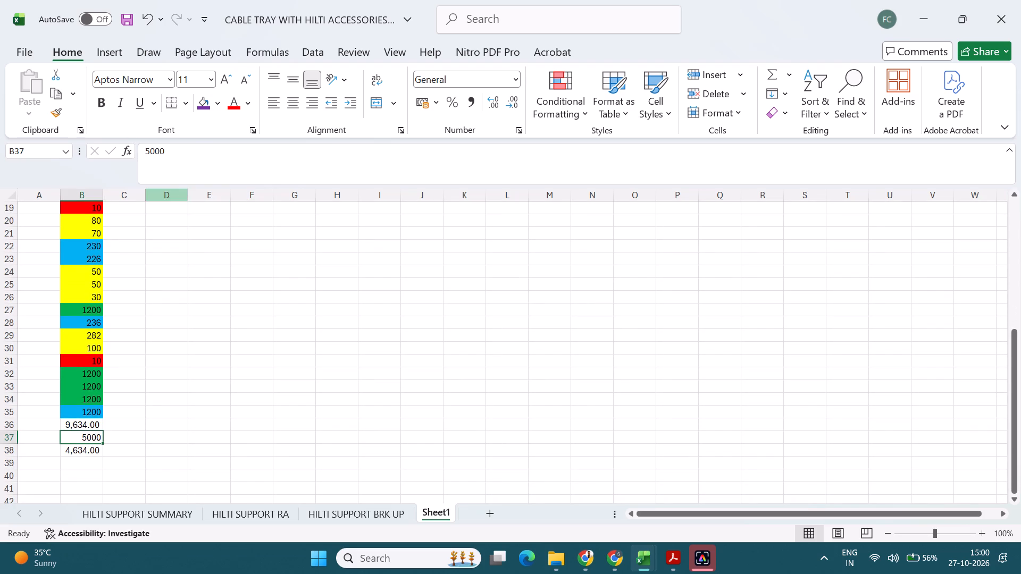
left_click(200, 102)
left_click(107, 489)
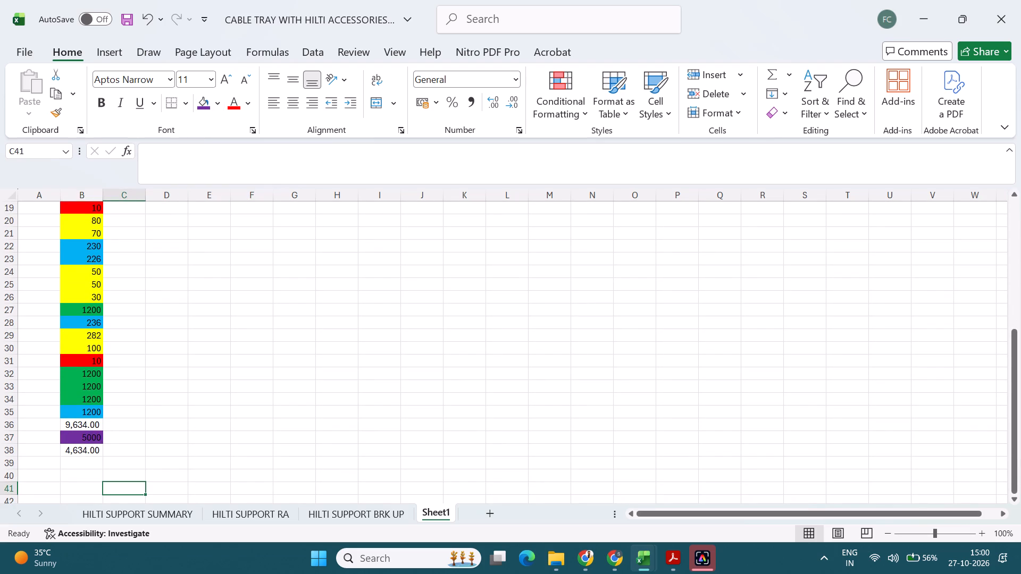
Set the font colour of the 5000 figure in B37 to the standard green.
left_click(95, 436)
left_click(244, 105)
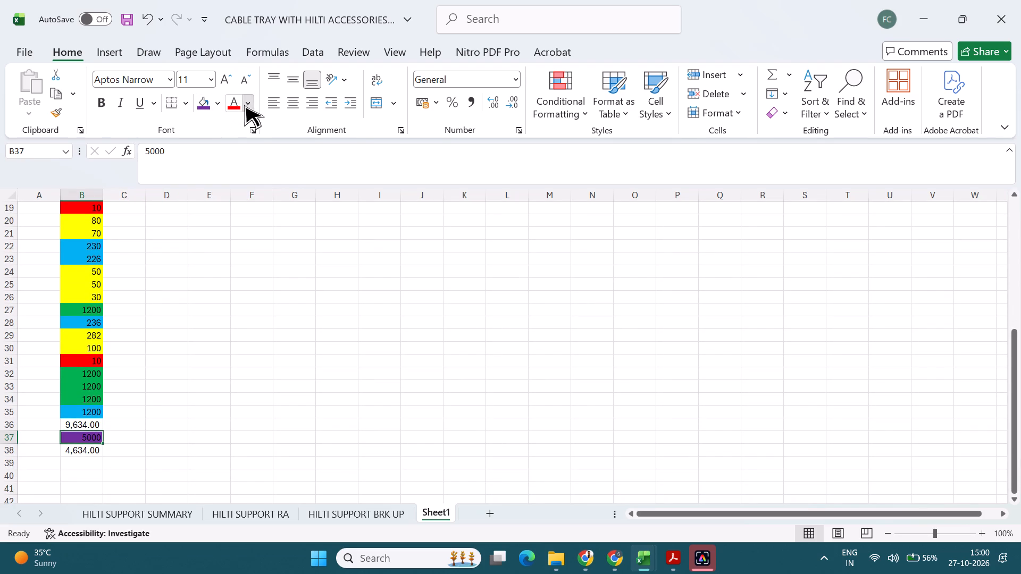
left_click(336, 355)
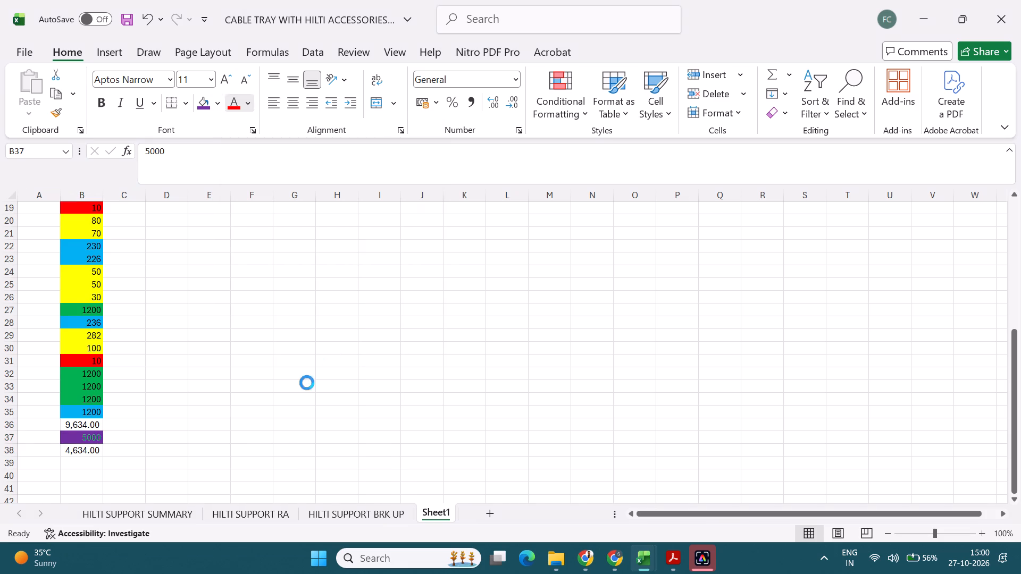
left_click(182, 464)
Remove both decimal places from the expense total in B36.
scroll(96, 460, "up", 1)
scroll(96, 460, "down", 2)
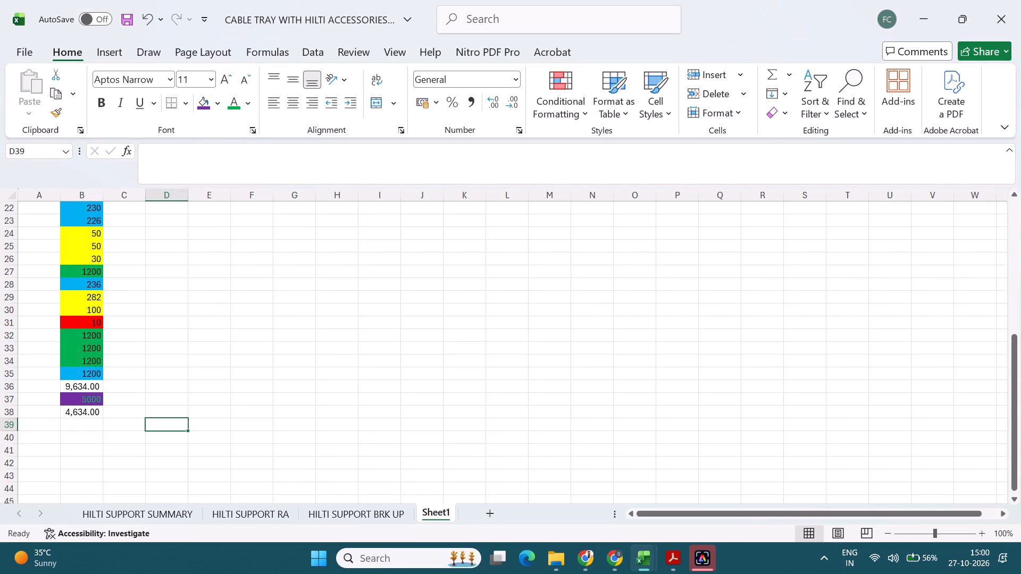
left_click(89, 390)
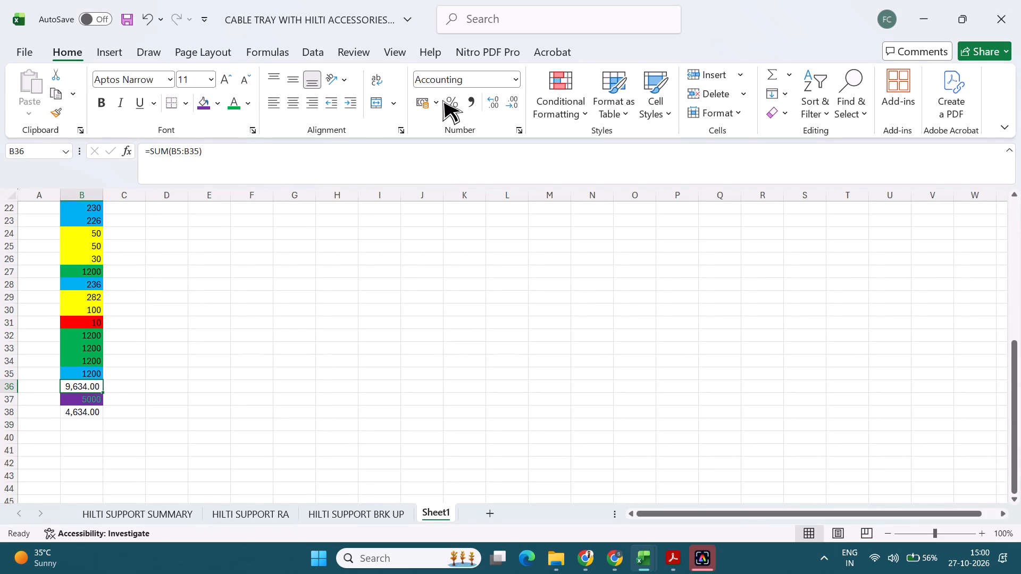
left_click(511, 98)
left_click(511, 98)
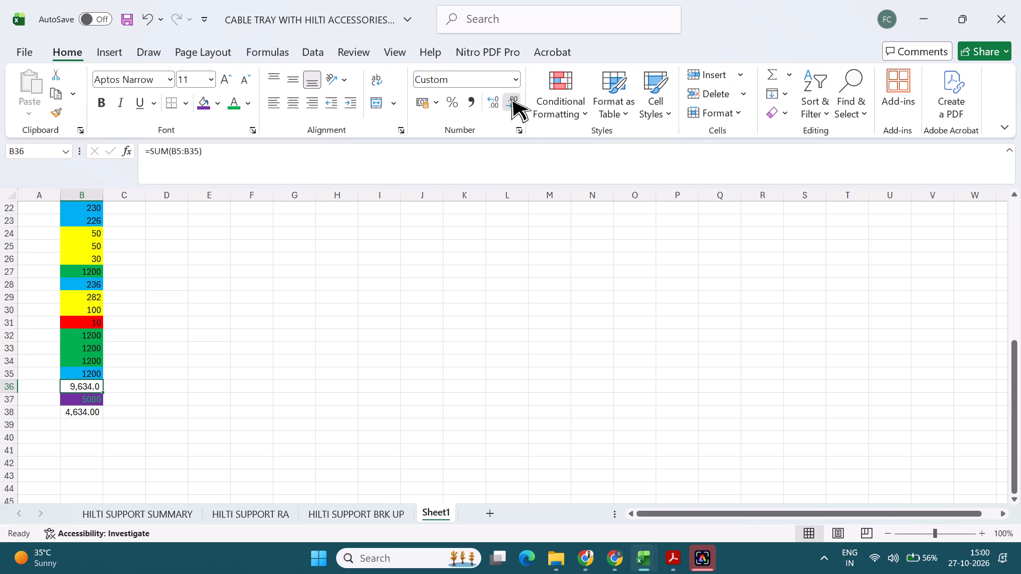
left_click(224, 469)
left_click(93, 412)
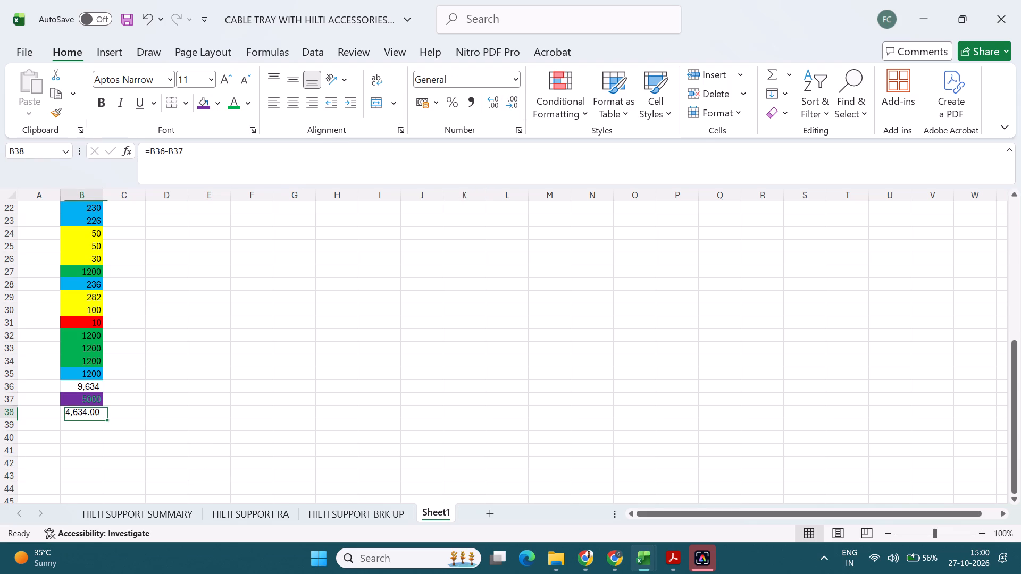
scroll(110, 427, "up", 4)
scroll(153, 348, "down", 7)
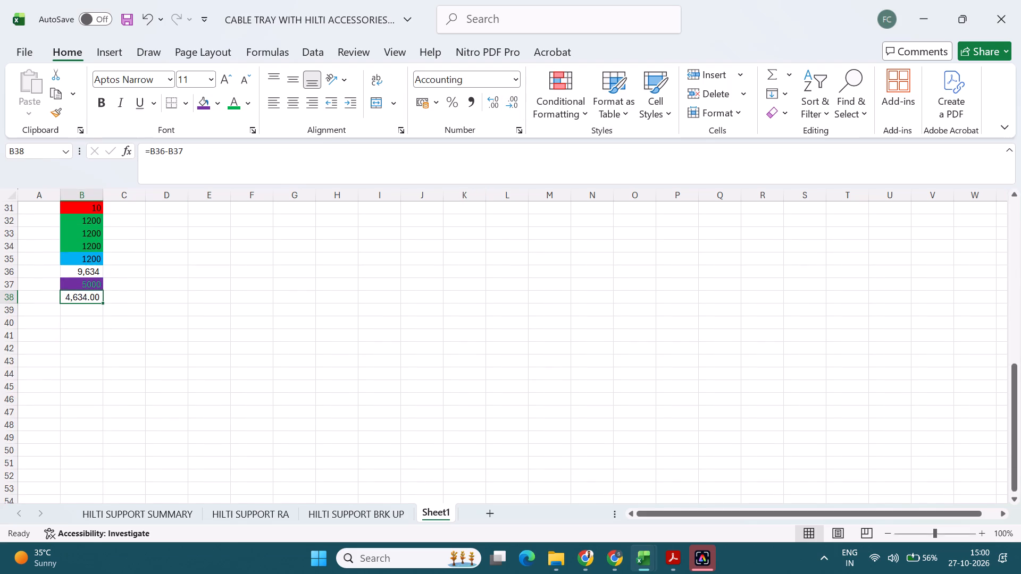
Add a filter to column B, with its header in row 4 above the expense figures.
scroll(207, 379, "up", 9)
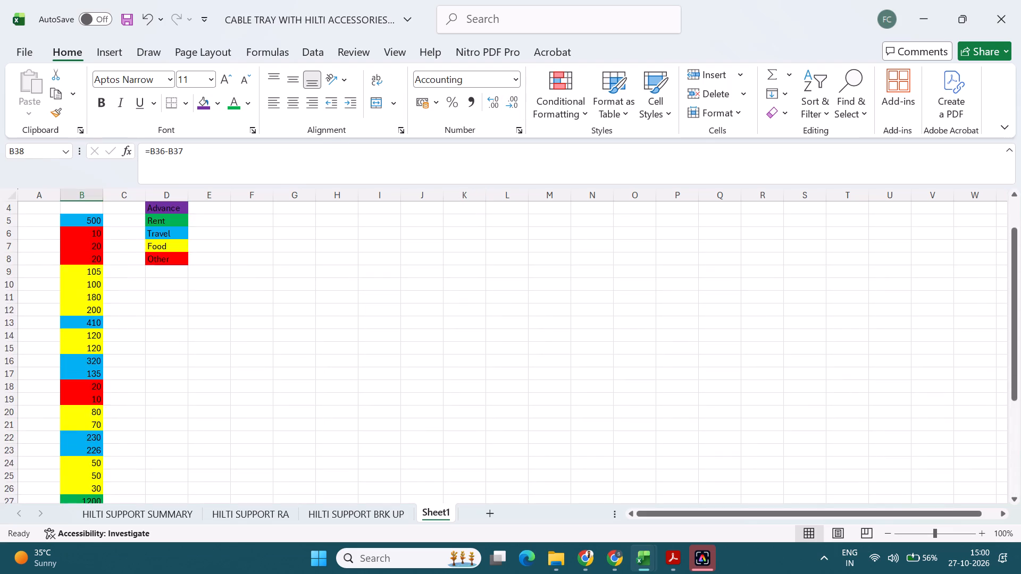
scroll(207, 379, "up", 3)
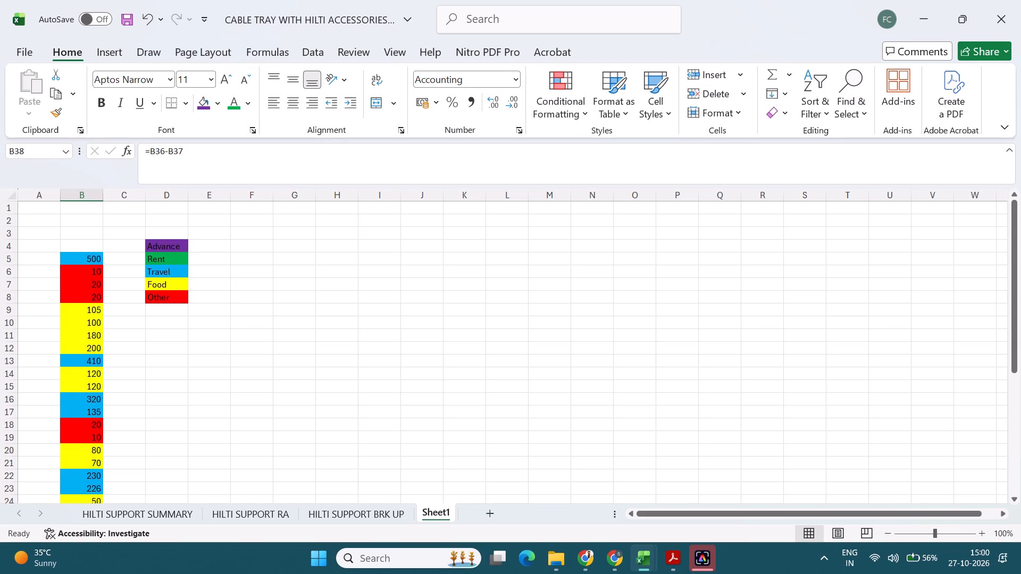
left_click(97, 197)
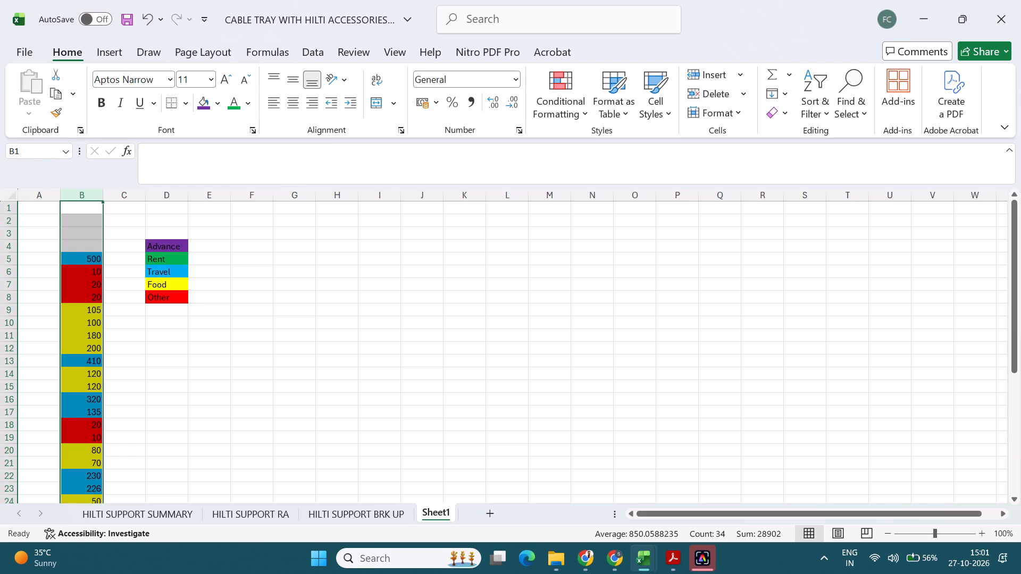
left_click(233, 334)
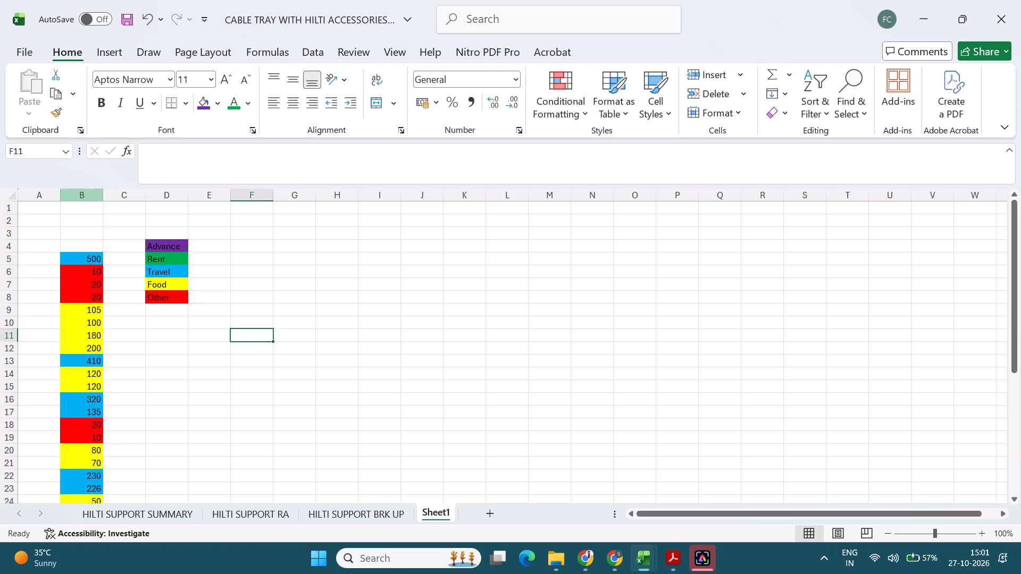
left_click(96, 199)
left_click(819, 97)
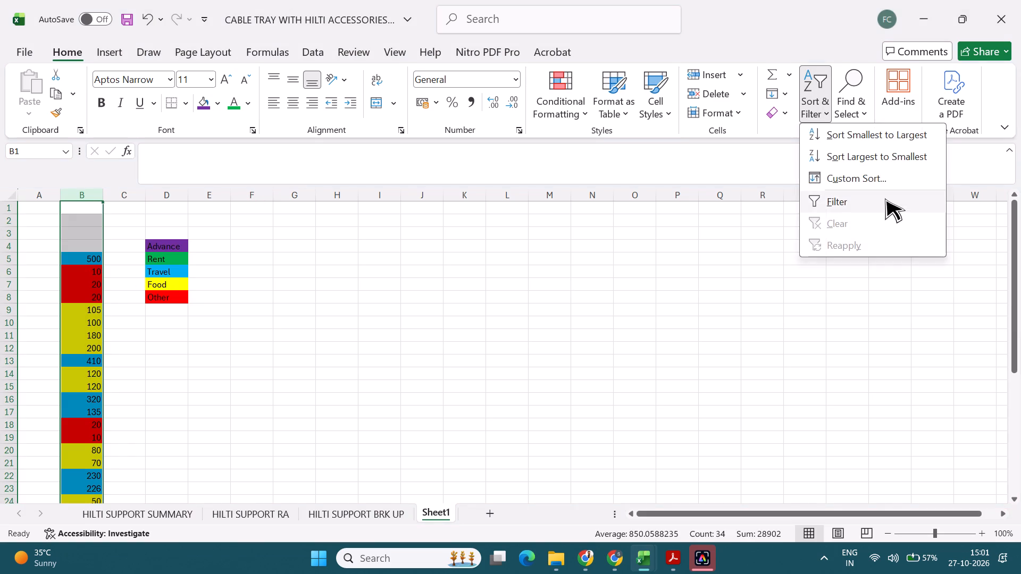
left_click(885, 198)
left_click(304, 299)
Filter column B by the green Rent cell colour to view those figures, and clear the filter.
left_click(98, 249)
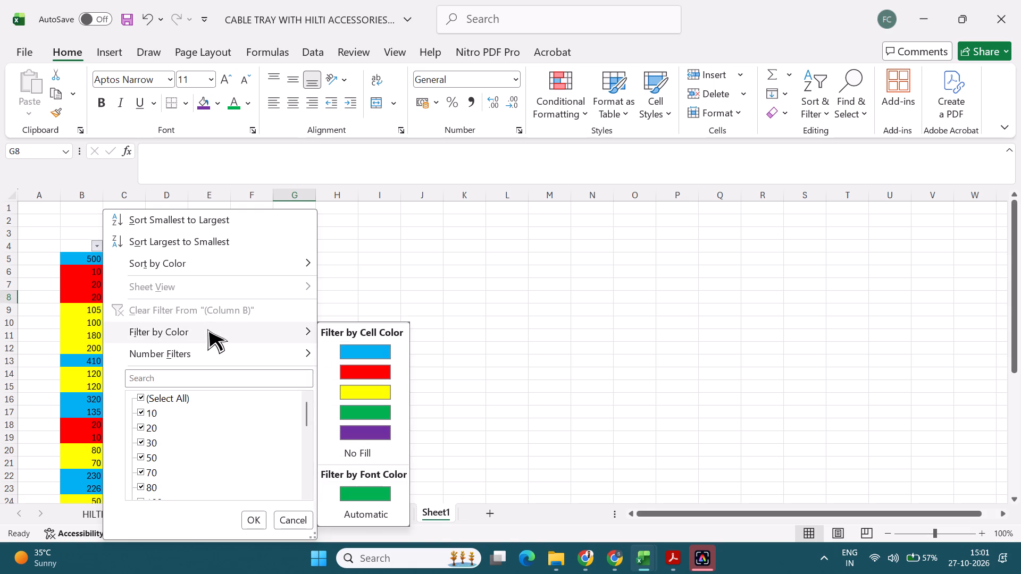
left_click(207, 329)
left_click(367, 407)
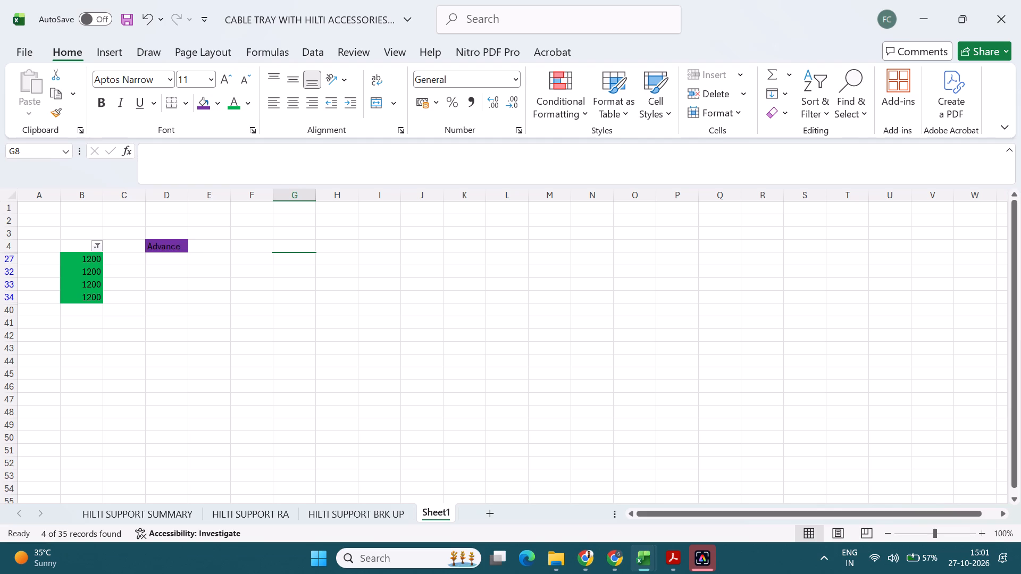
left_click(99, 248)
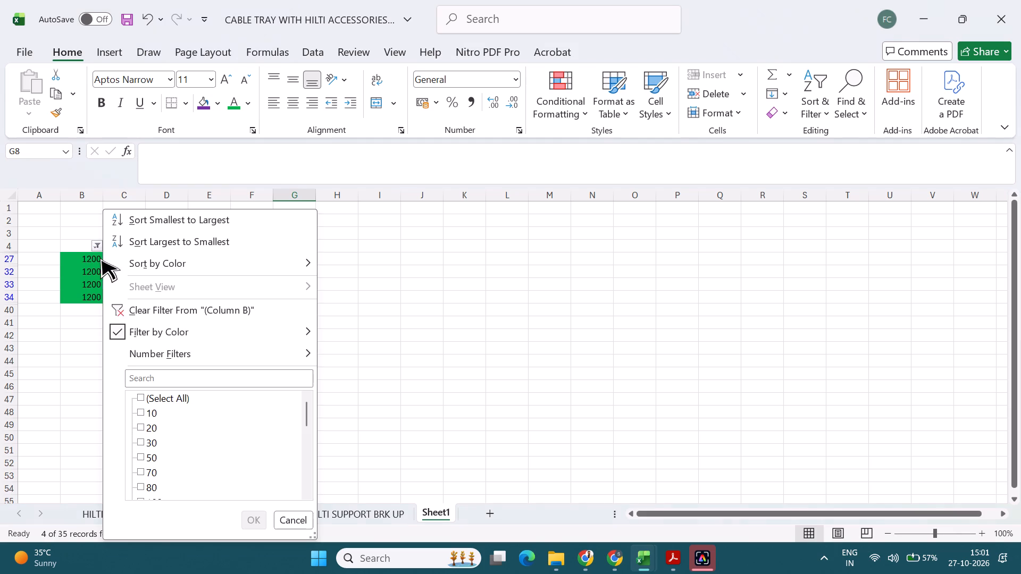
left_click(144, 334)
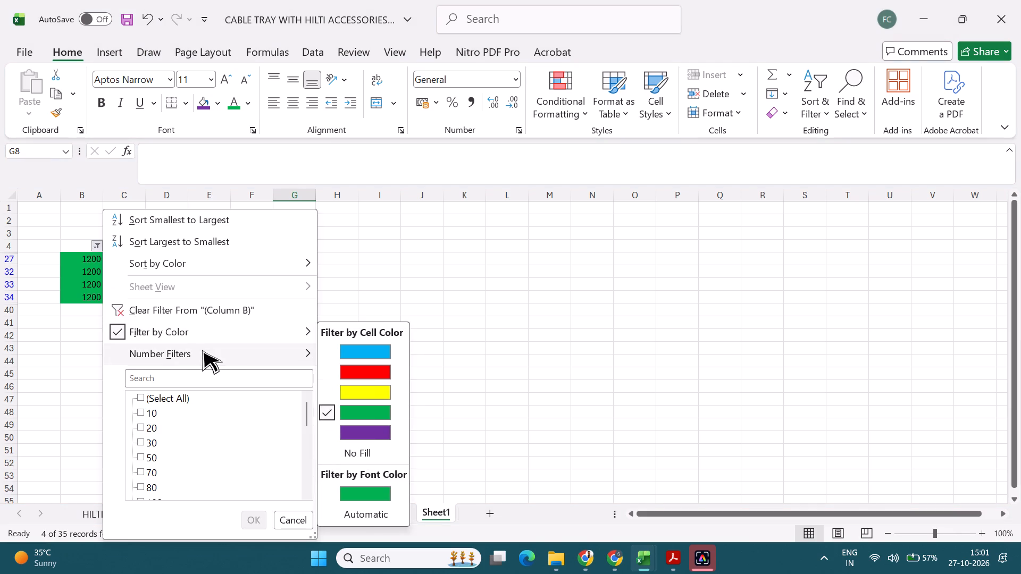
left_click(231, 309)
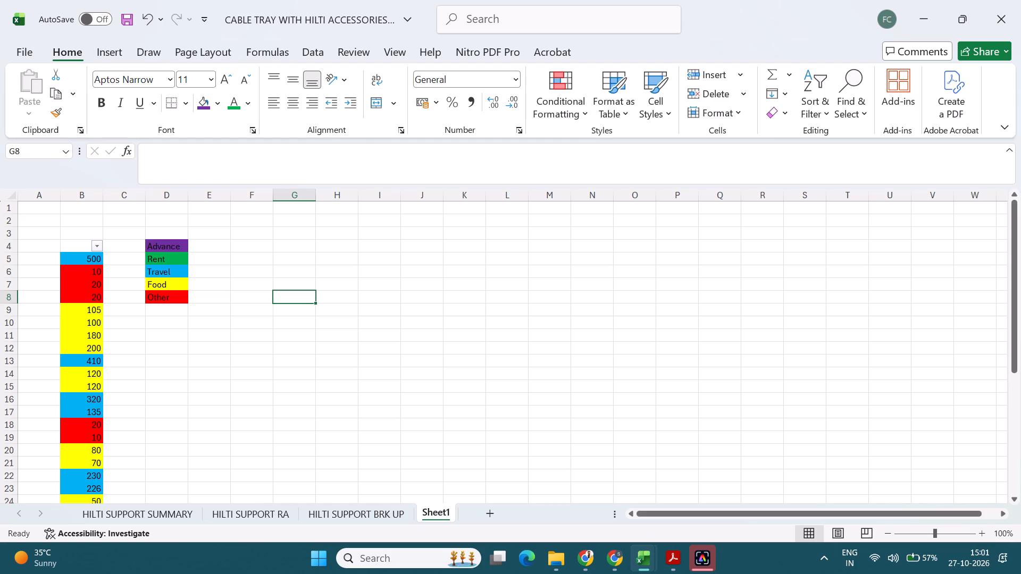
Move the colour legend from D4:D8 to column B below the totals, starting at B41.
left_click_drag(175, 250, 178, 293)
key("ctrl+x")
scroll(110, 434, "down", 2)
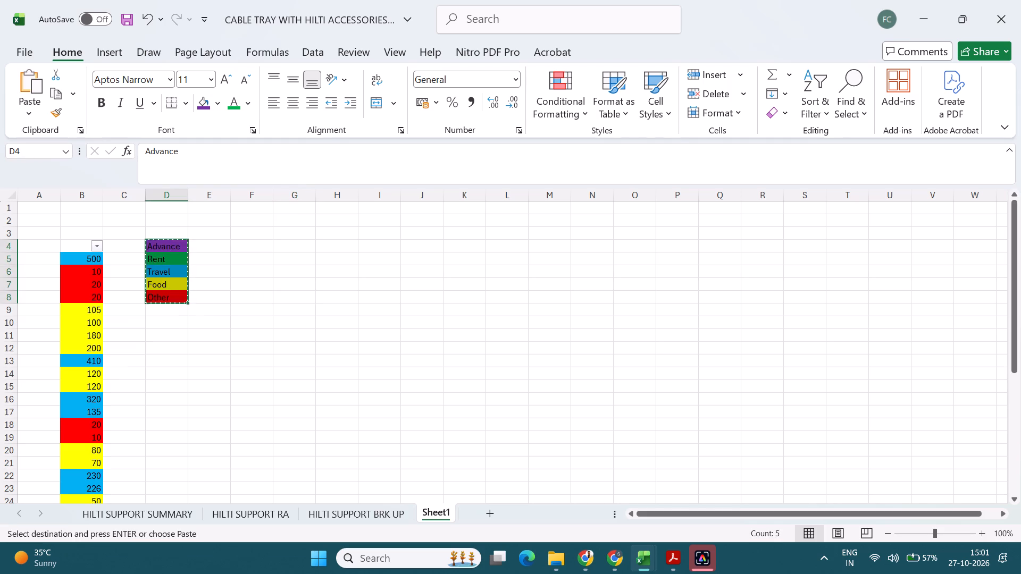
scroll(110, 434, "down", 5)
left_click(83, 444)
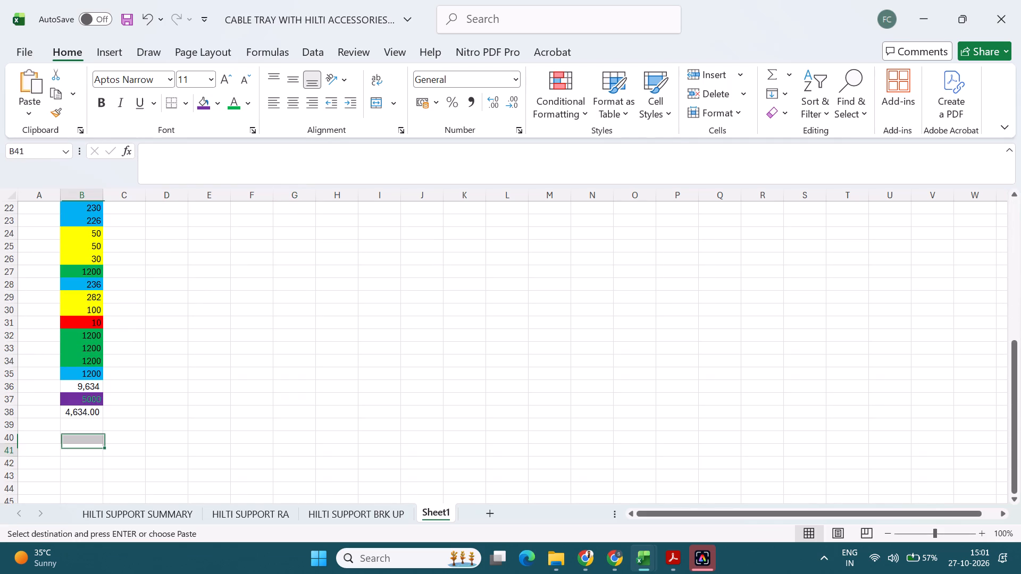
key("ctrl+v")
left_click(165, 410)
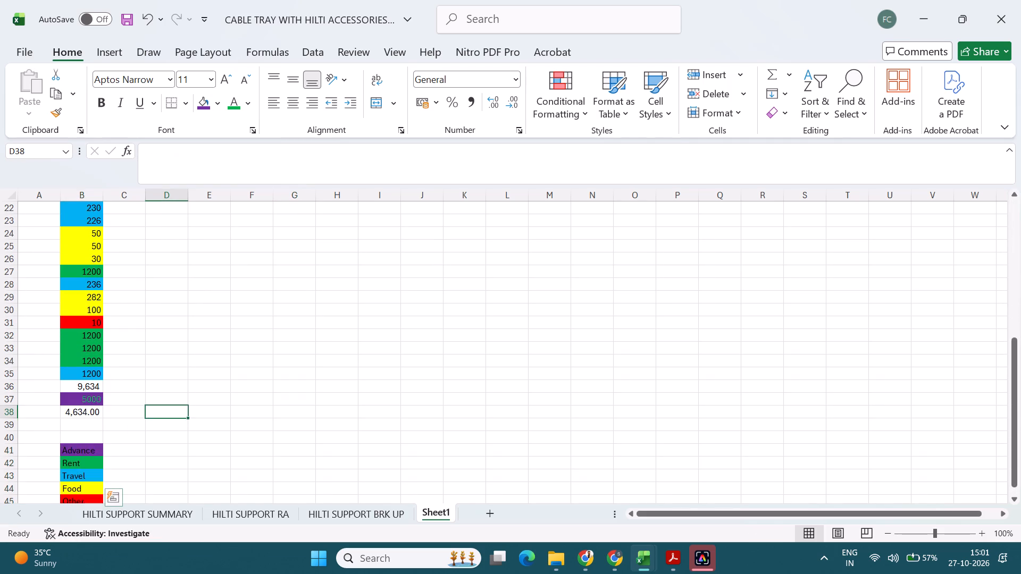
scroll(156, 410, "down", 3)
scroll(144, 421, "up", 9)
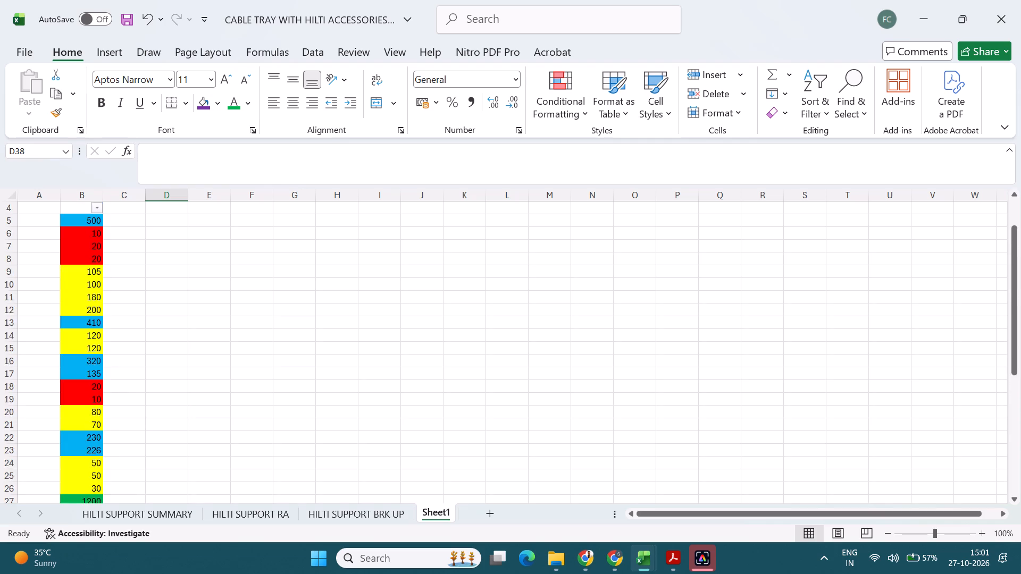
Filter column B by the purple Advance cell colour.
scroll(144, 421, "up", 3)
scroll(122, 392, "down", 2)
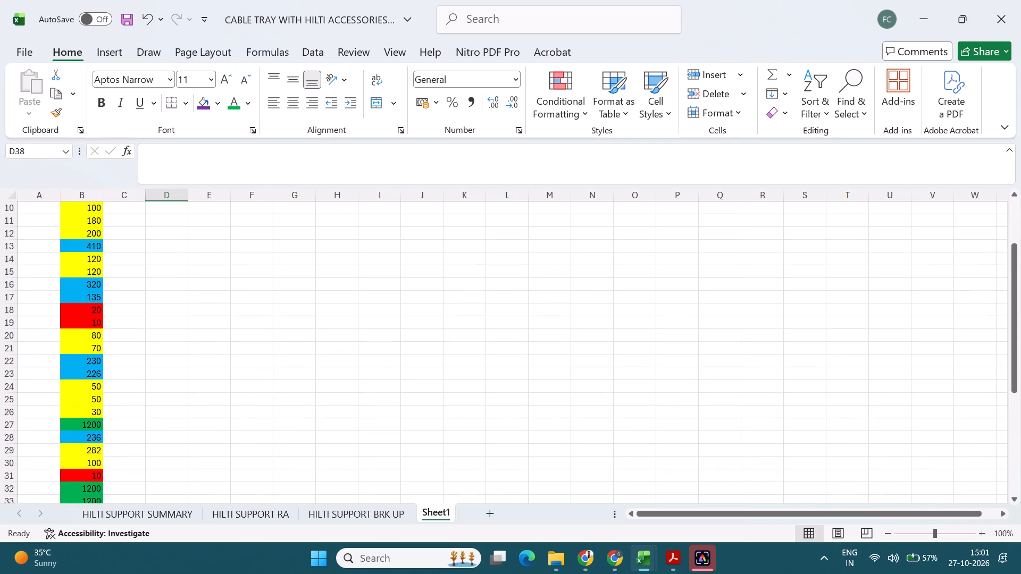
scroll(123, 395, "down", 7)
scroll(118, 423, "up", 14)
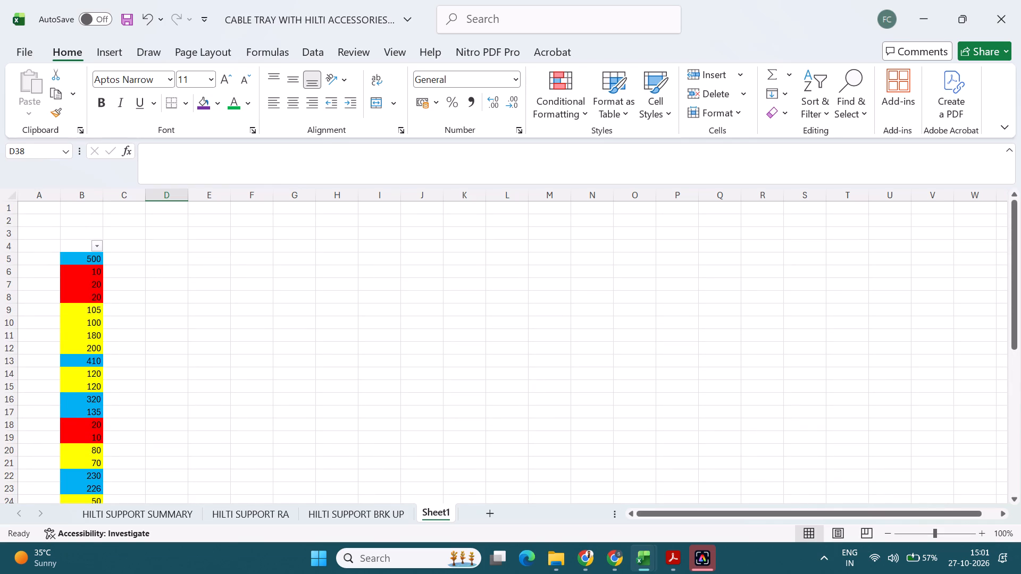
scroll(116, 427, "up", 2)
left_click(98, 249)
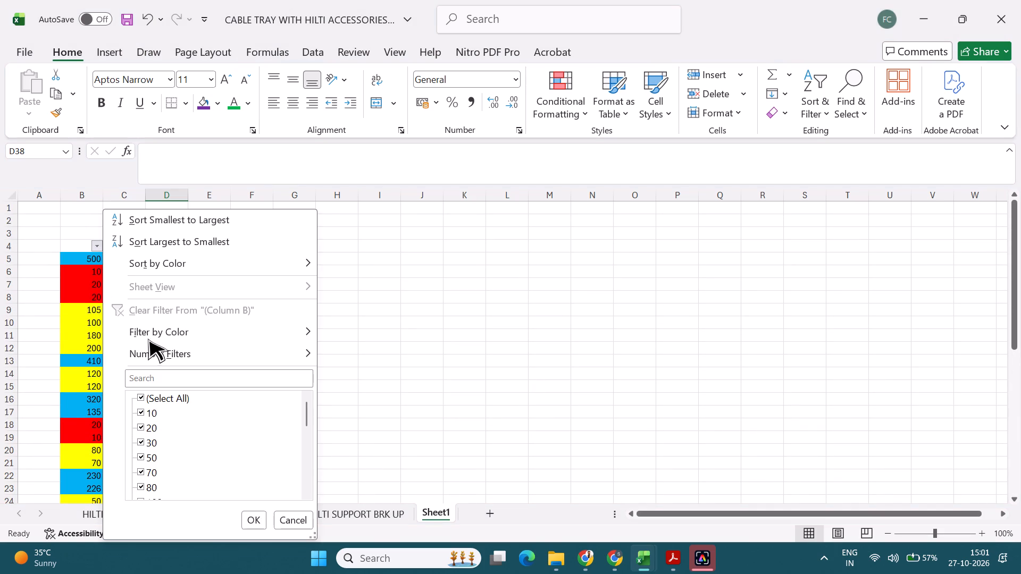
left_click(365, 425)
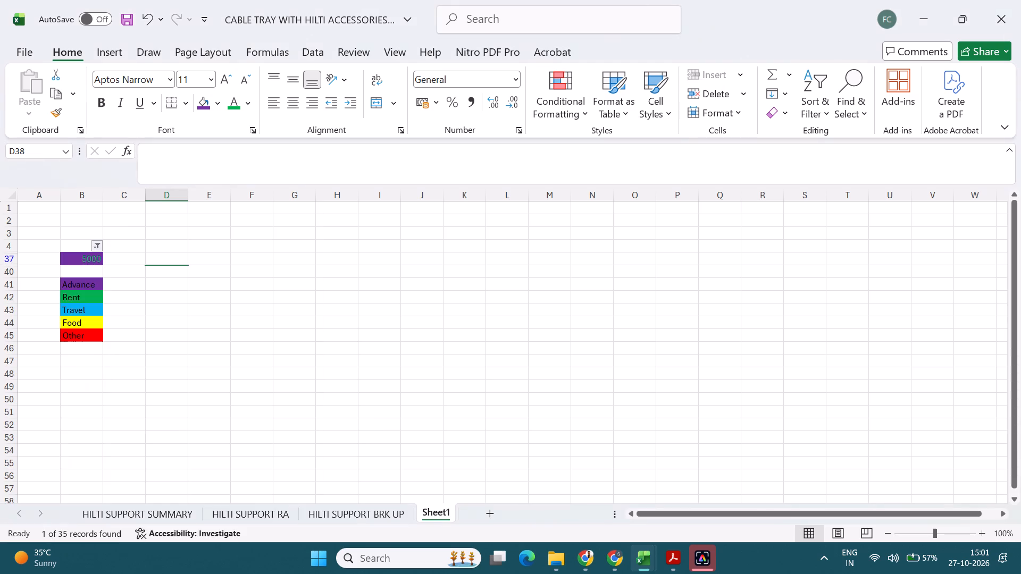
Enter a formula in C41, beside the Advance label, that references the advance amount in B37.
left_click(135, 290)
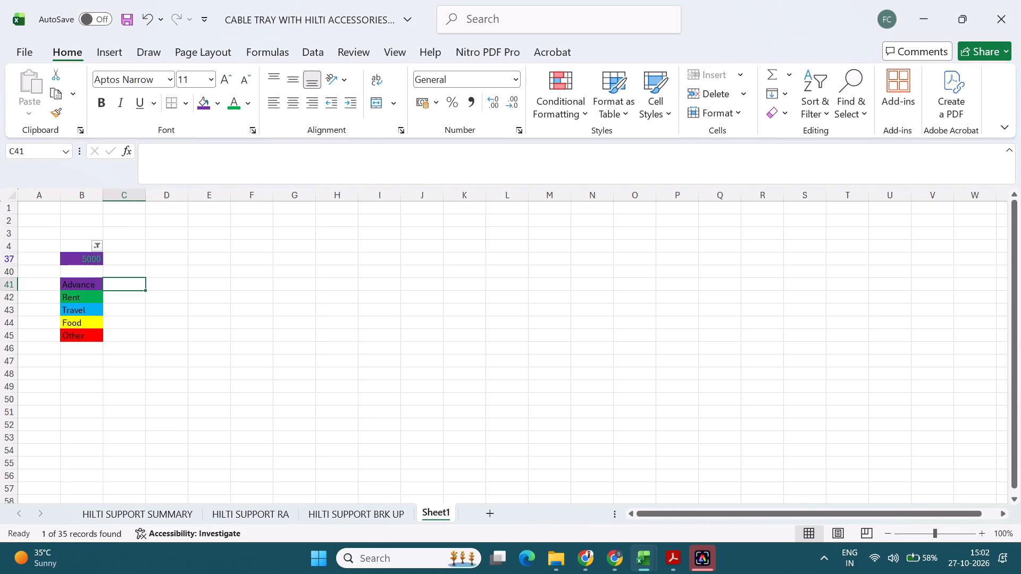
key("equal")
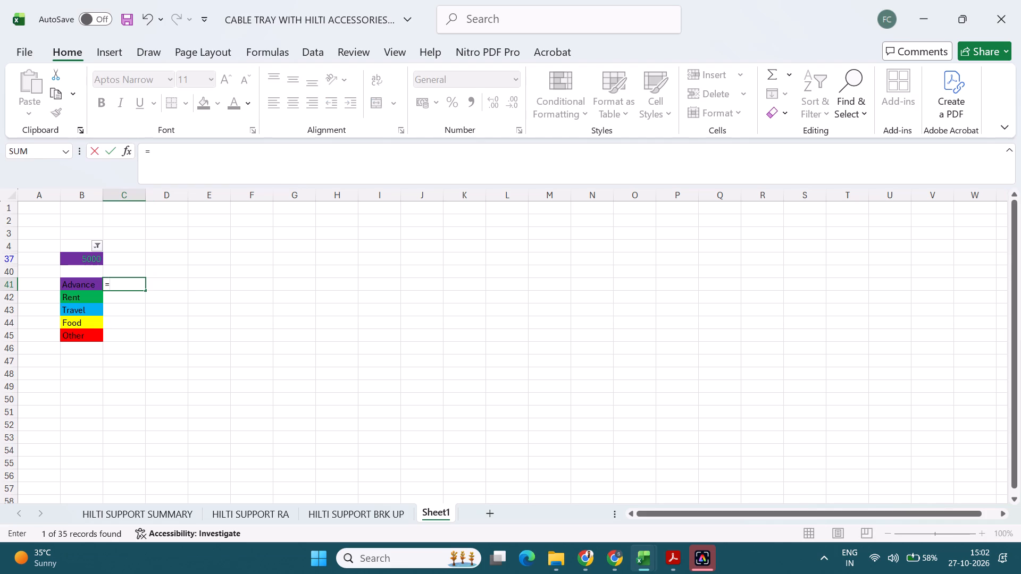
key("Up")
key("Up")
key("Left")
key("Return")
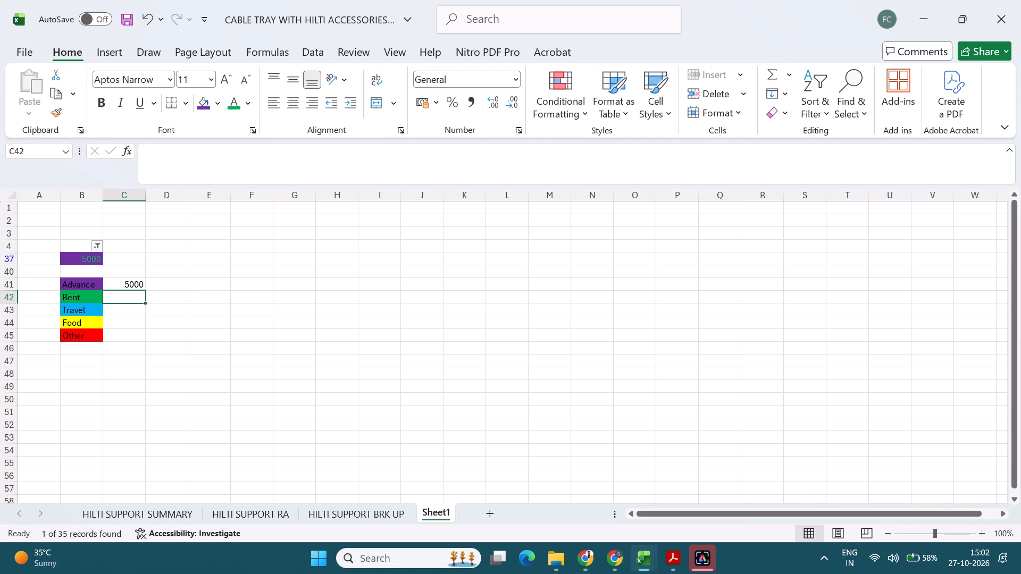
Switch the column B filter to the green Rent cell colour, clearing and reapplying it once.
left_click(98, 247)
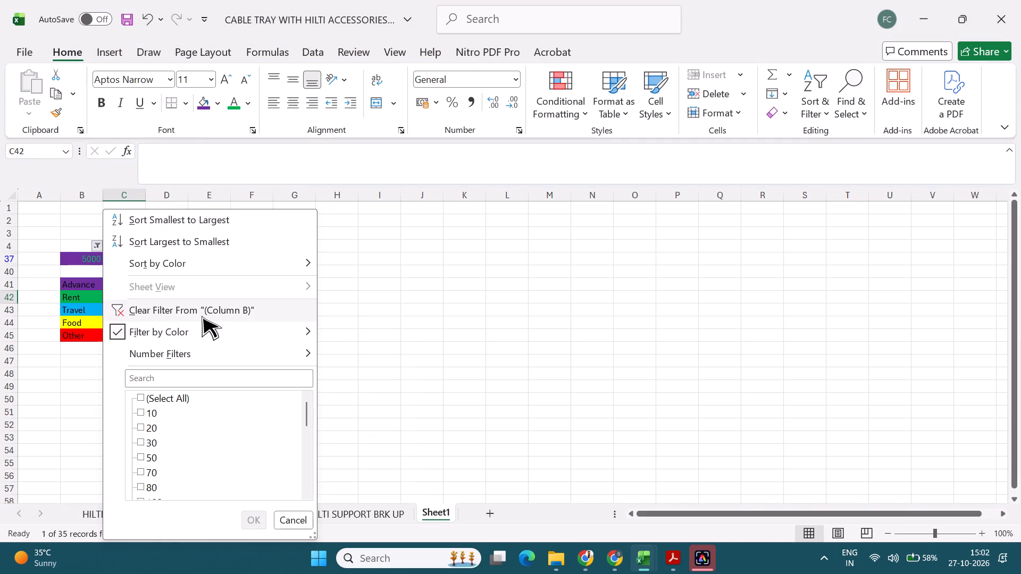
left_click(210, 331)
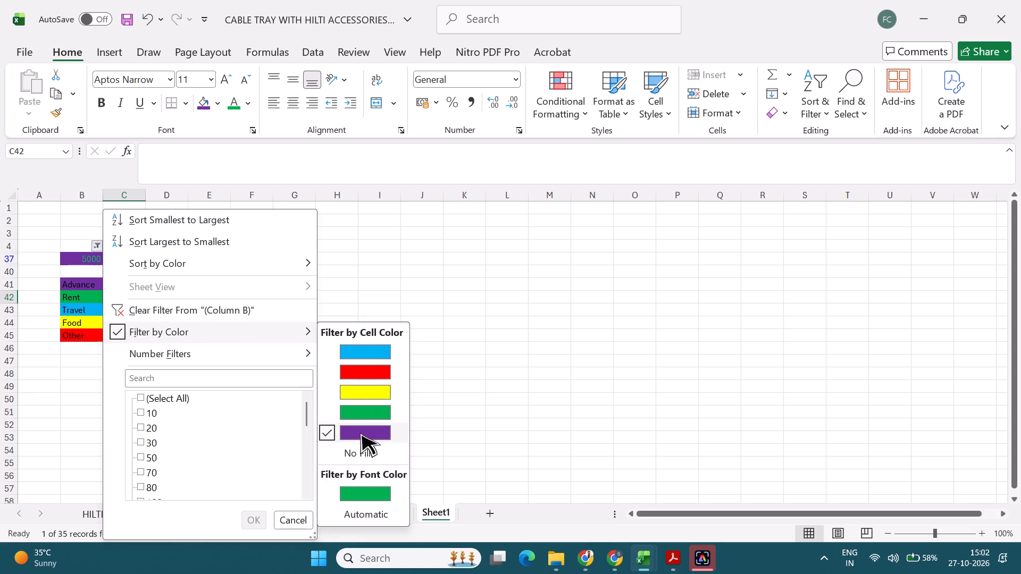
left_click(362, 418)
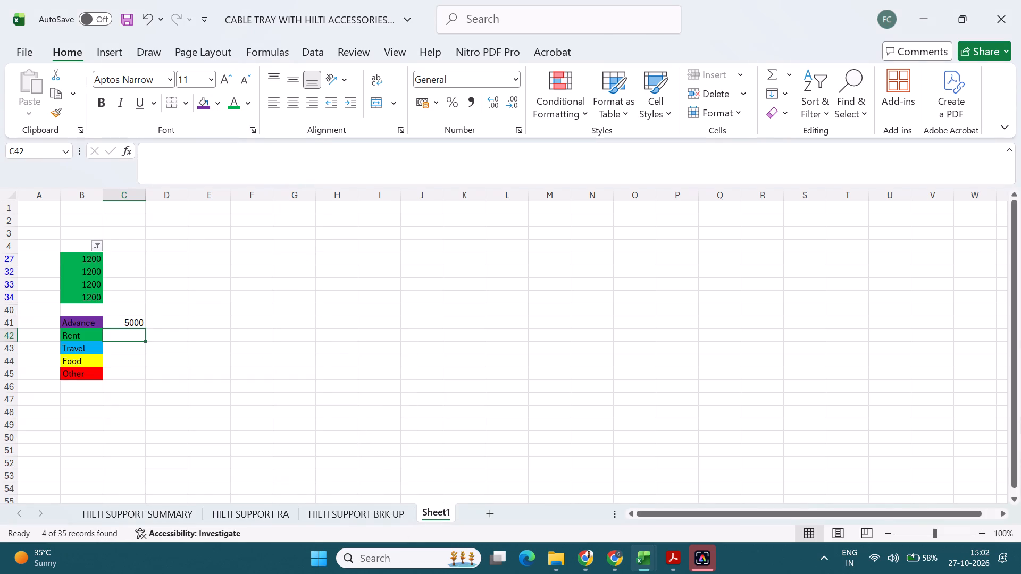
left_click(94, 249)
left_click(156, 303)
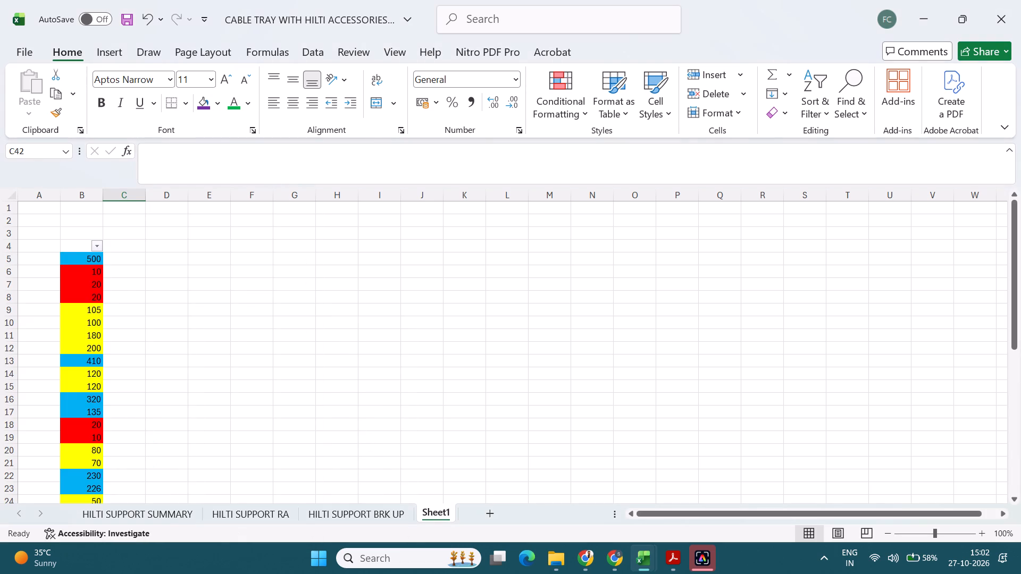
left_click(99, 248)
left_click(230, 330)
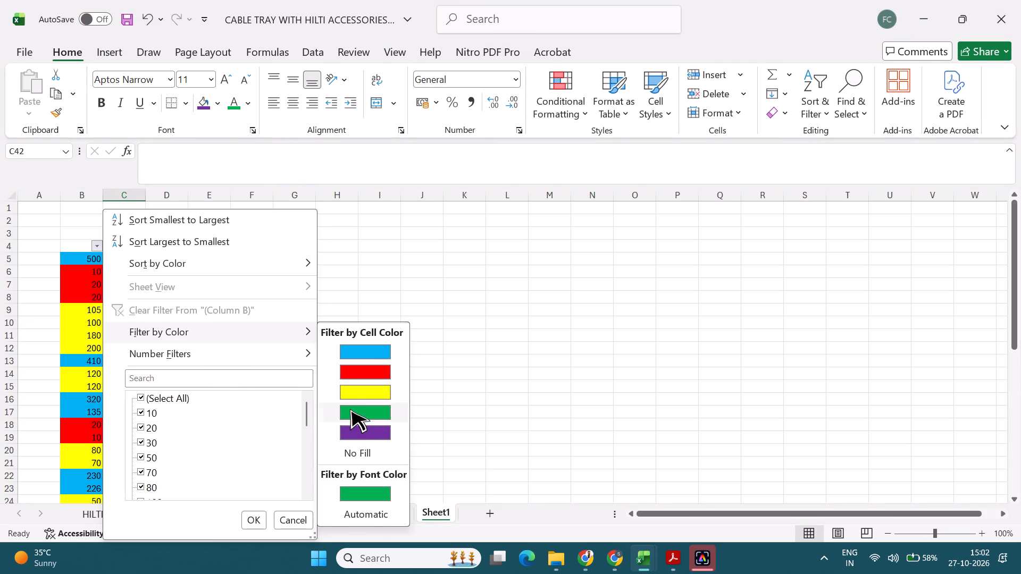
left_click(351, 412)
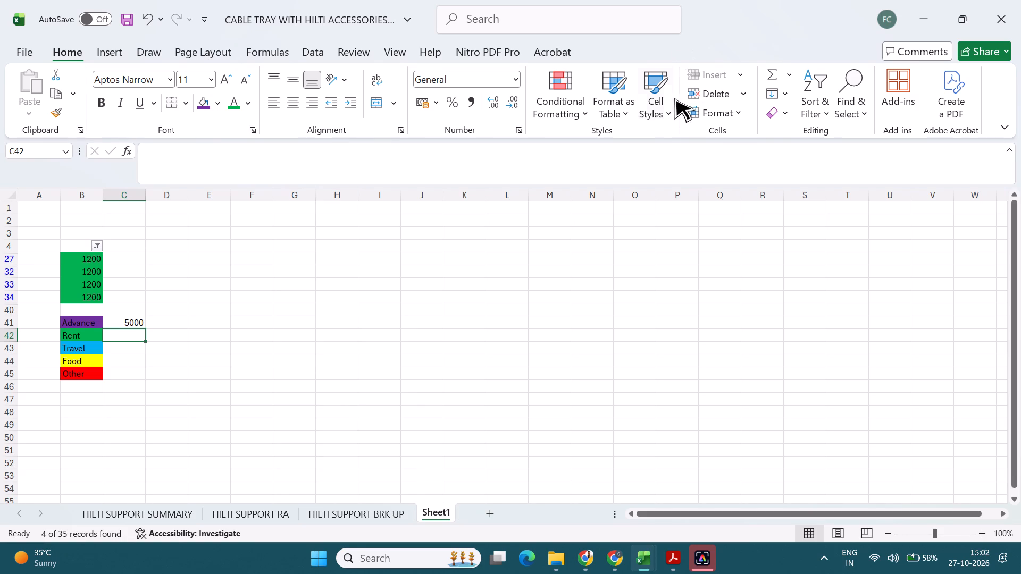
Use AutoSum in C42, beside the Rent label, to subtotal the visible green figures in B27:B34.
left_click(774, 75)
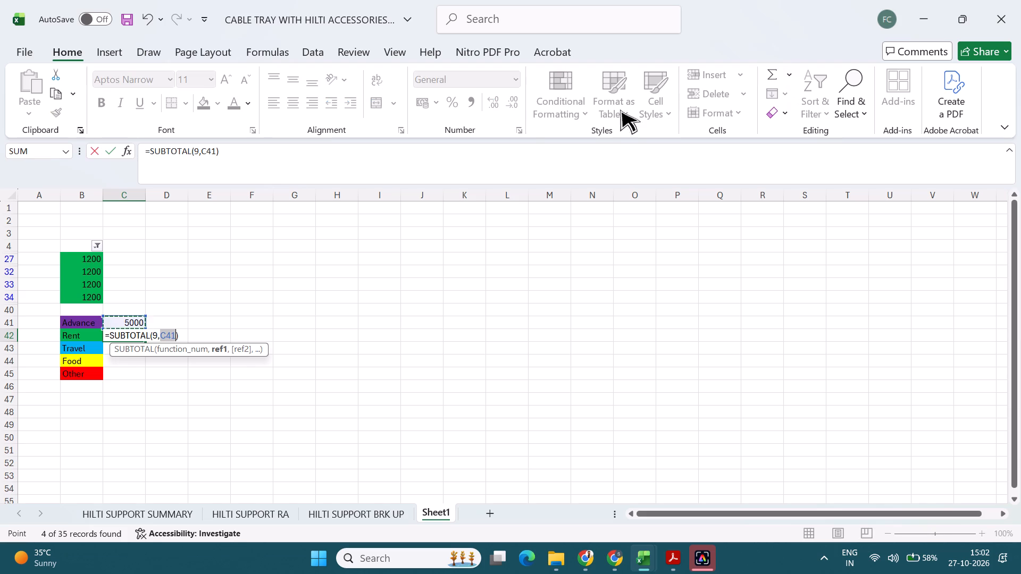
left_click_drag(120, 318, 93, 260)
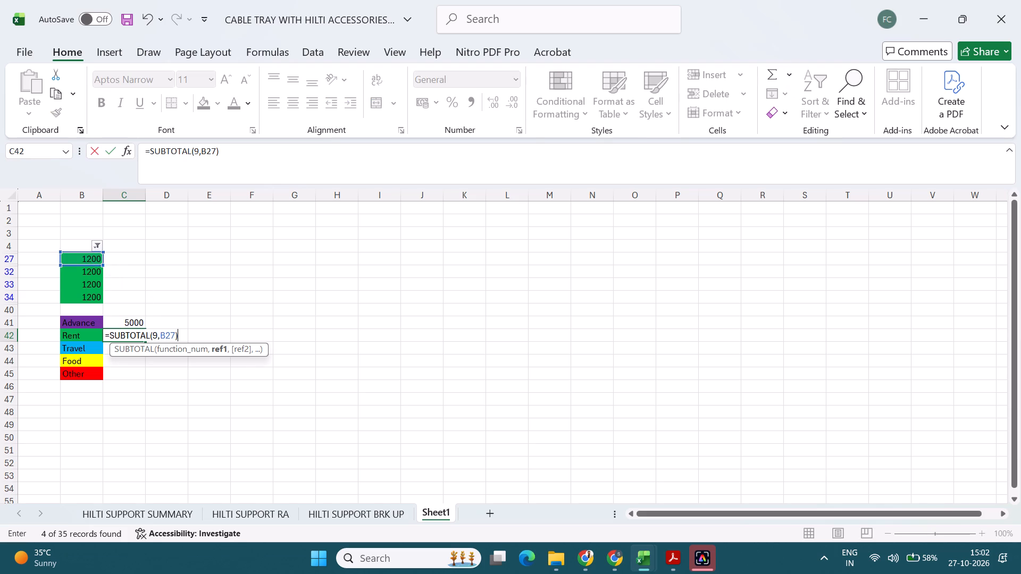
left_click_drag(101, 263, 101, 301)
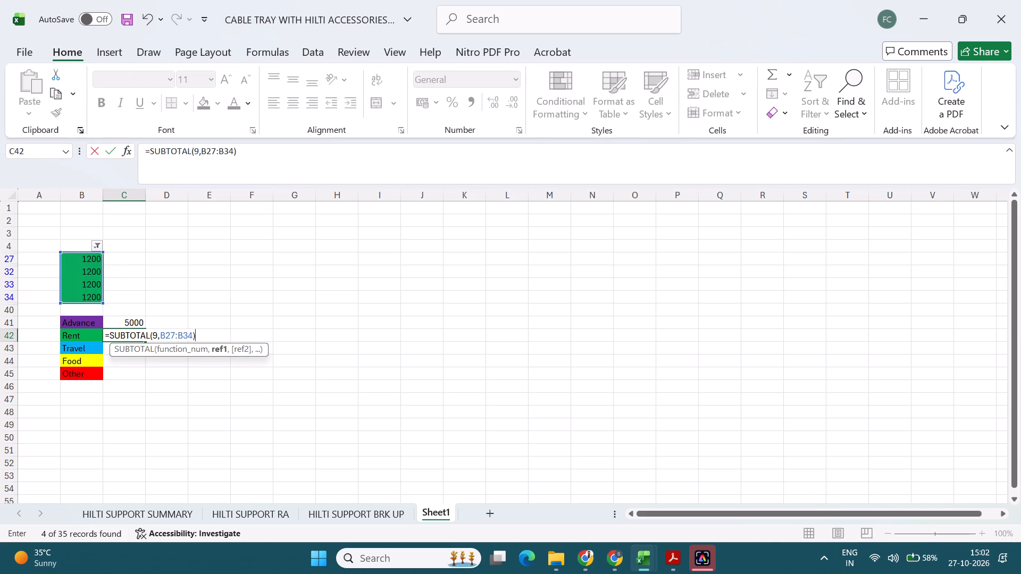
key("Return")
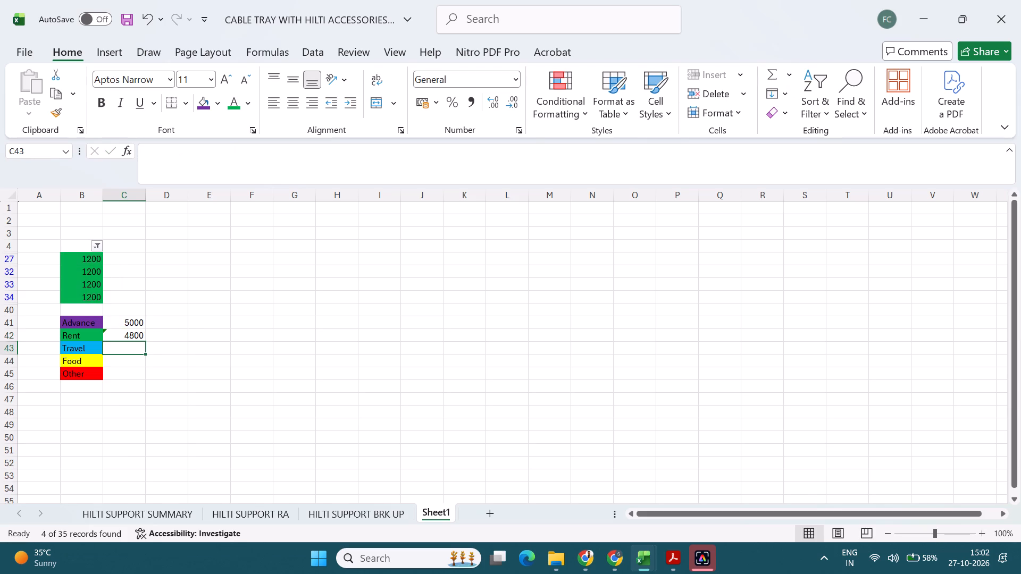
Clear the Rent filter from column B and filter it by the blue Travel cell colour.
scroll(116, 272, "up", 9)
left_click(100, 246)
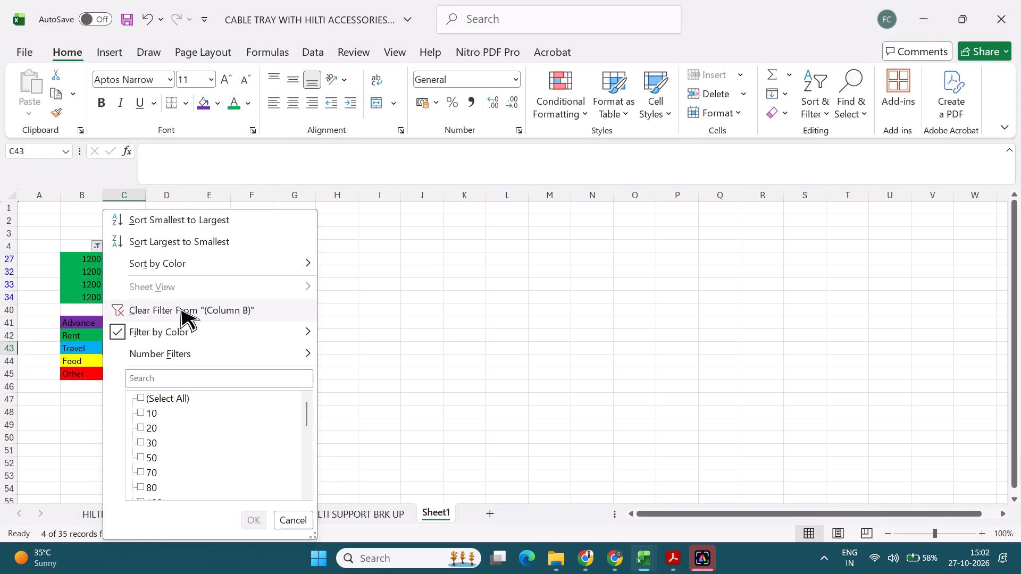
left_click(180, 308)
left_click(101, 248)
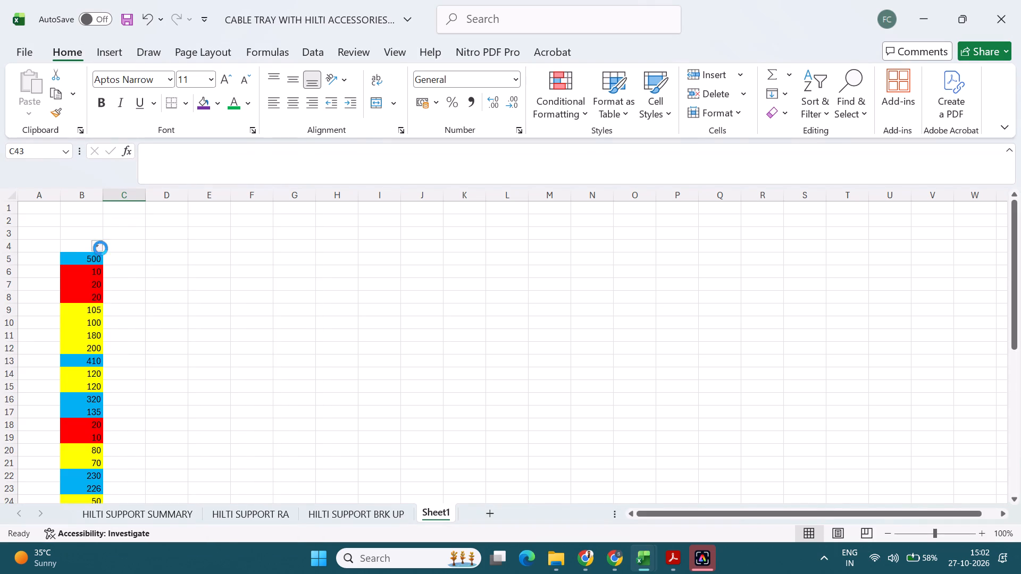
left_click(201, 332)
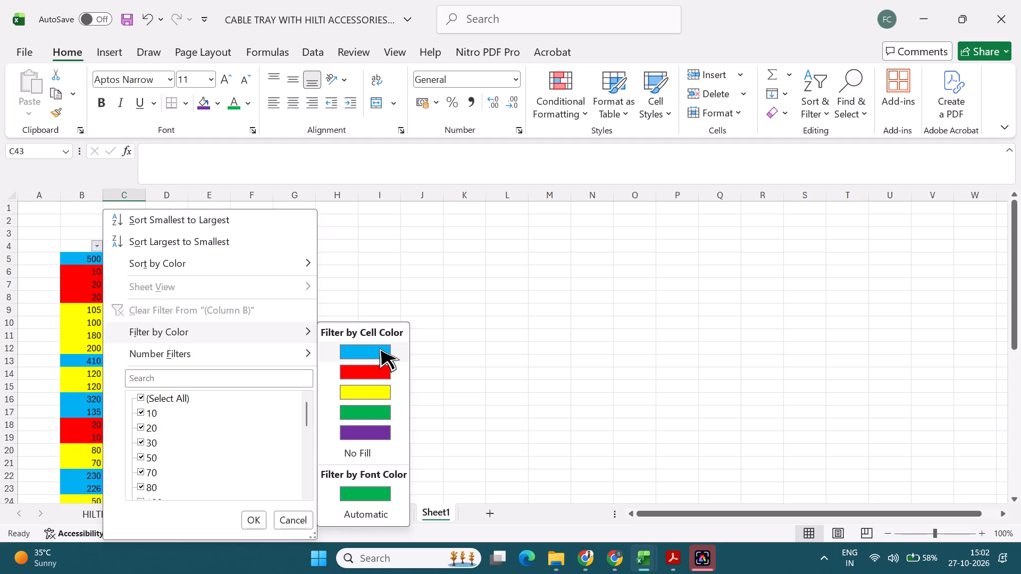
left_click(375, 347)
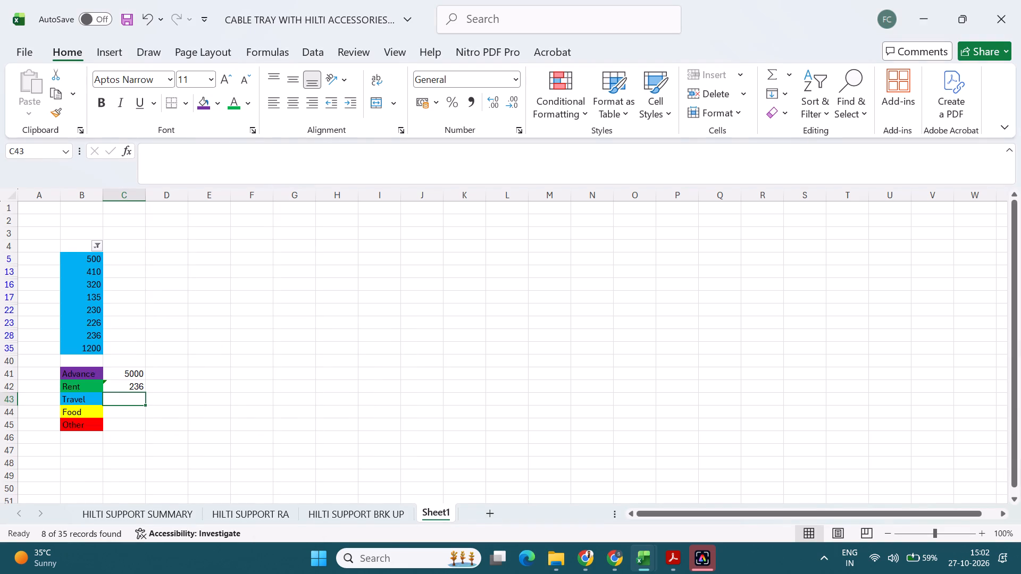
Copy the Rent subtotal into C43 for Travel, set its range to B5:B35, and check it against the visible blue figures' sum.
left_click(136, 387)
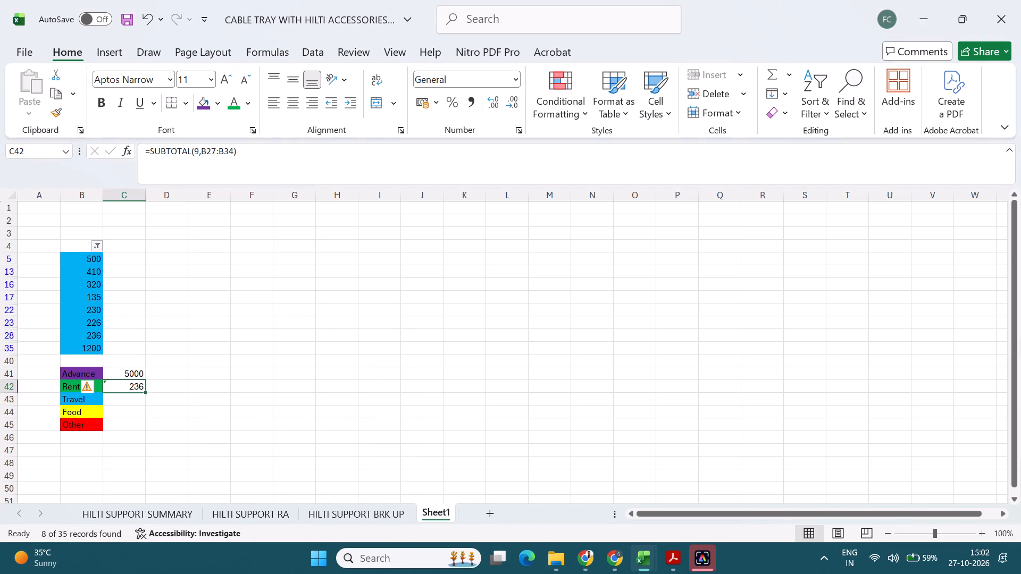
key("ctrl+c")
left_click(135, 404)
key("ctrl+v")
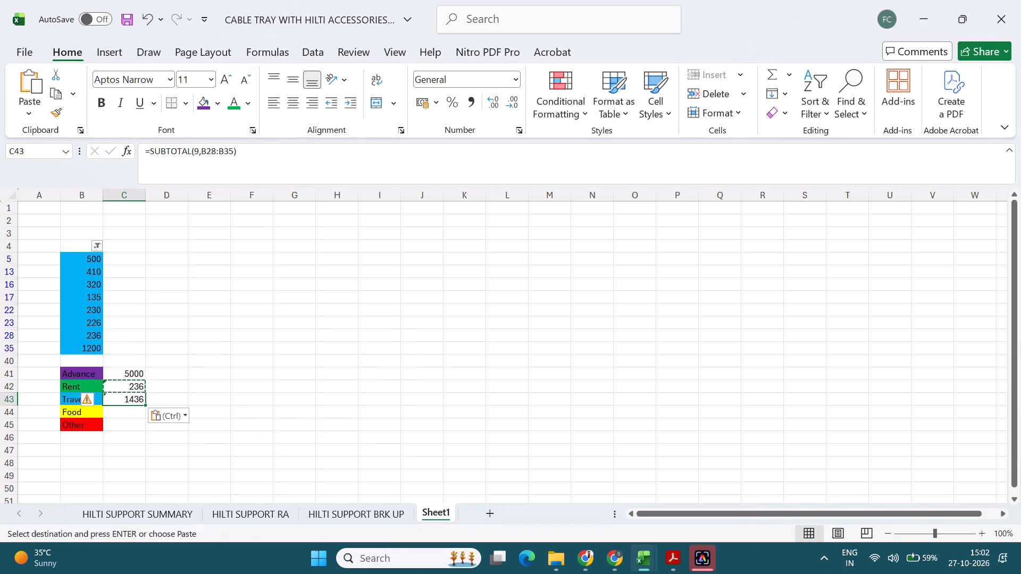
double_click(135, 401)
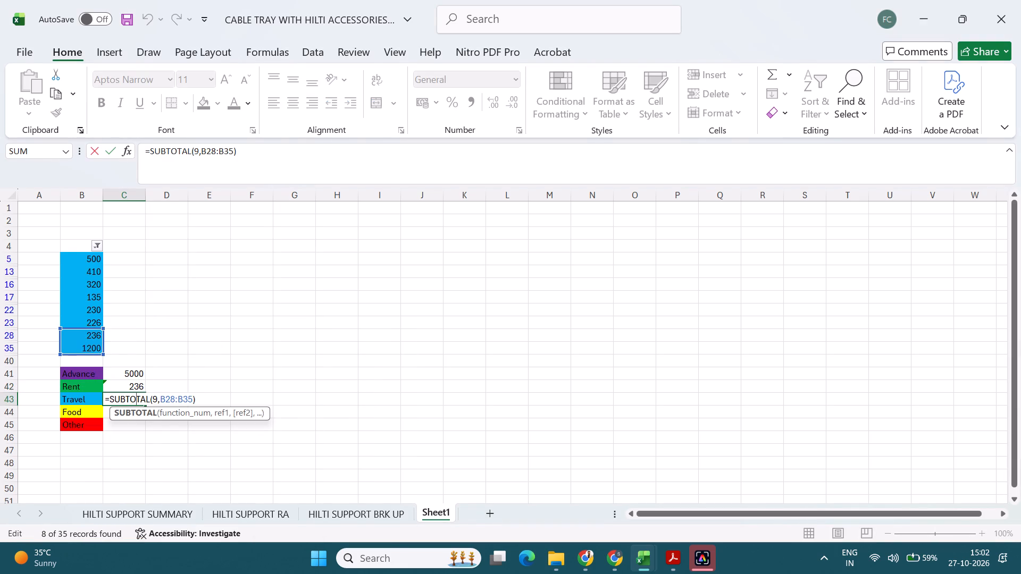
left_click(101, 333)
left_click_drag(90, 330, 90, 262)
left_click_drag(101, 264, 102, 347)
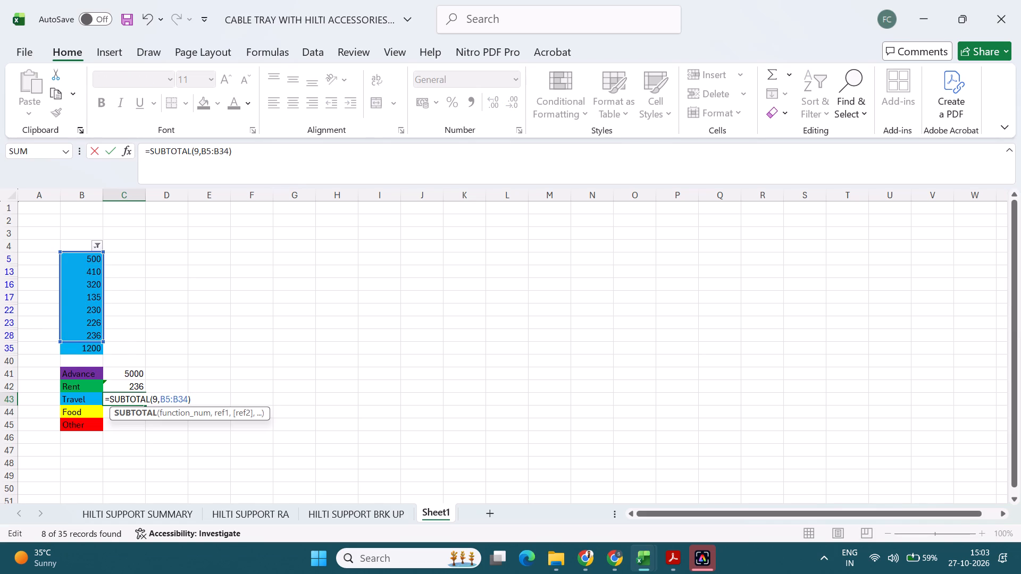
left_click_drag(102, 339, 102, 350)
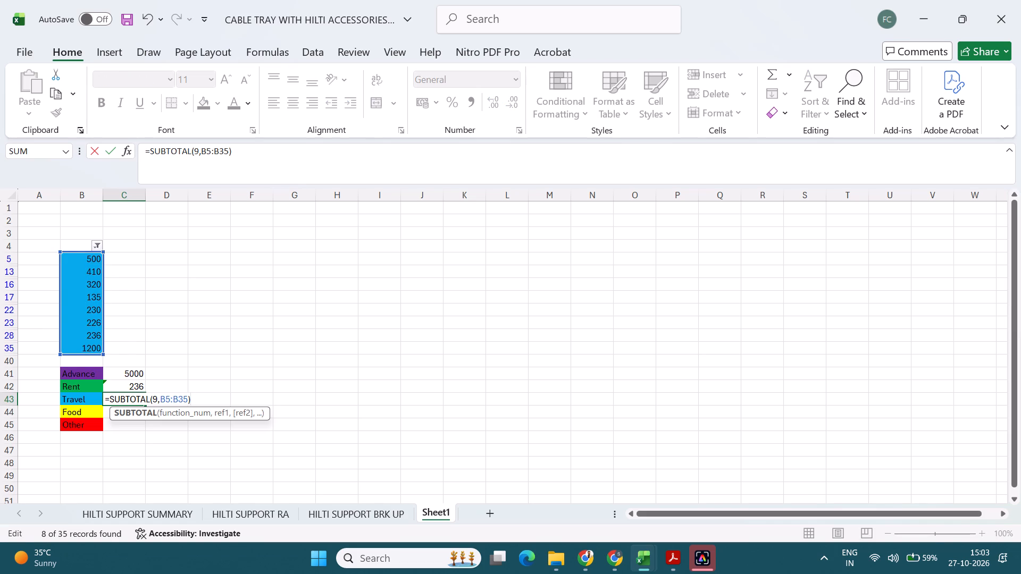
key("Return")
left_click_drag(93, 259, 95, 311)
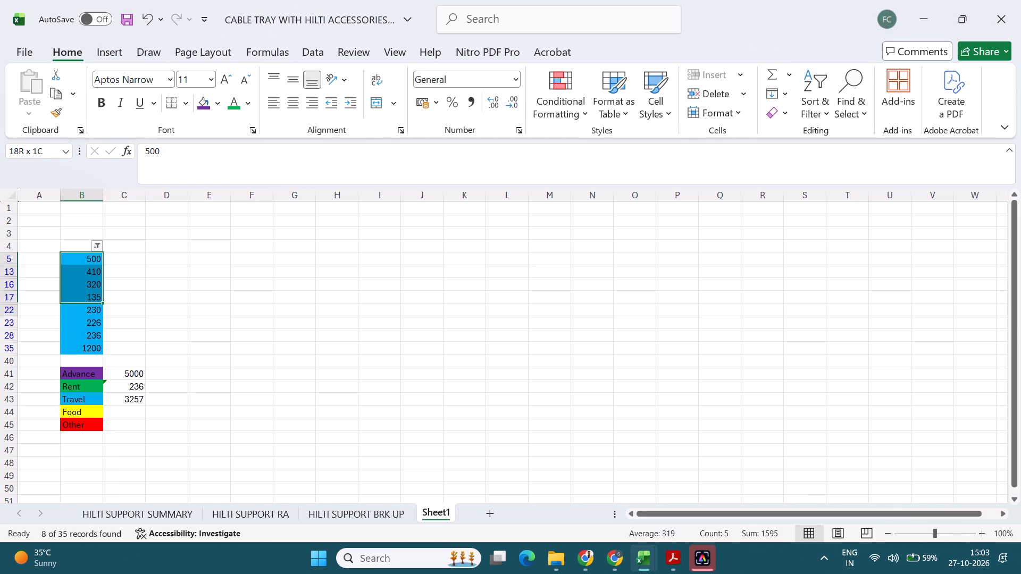
left_click_drag(95, 311, 96, 339)
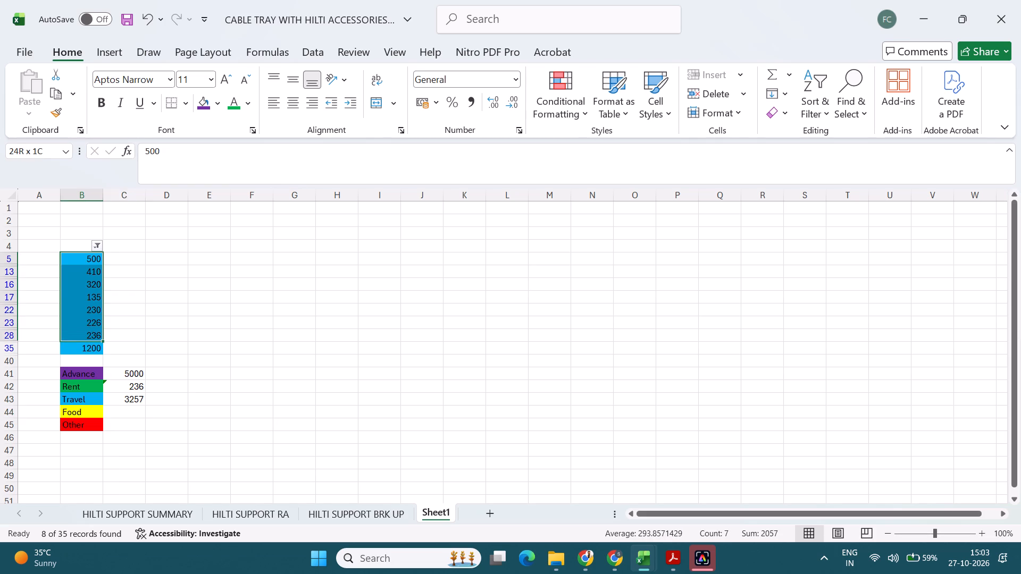
left_click_drag(96, 339, 96, 336)
left_click_drag(96, 336, 96, 345)
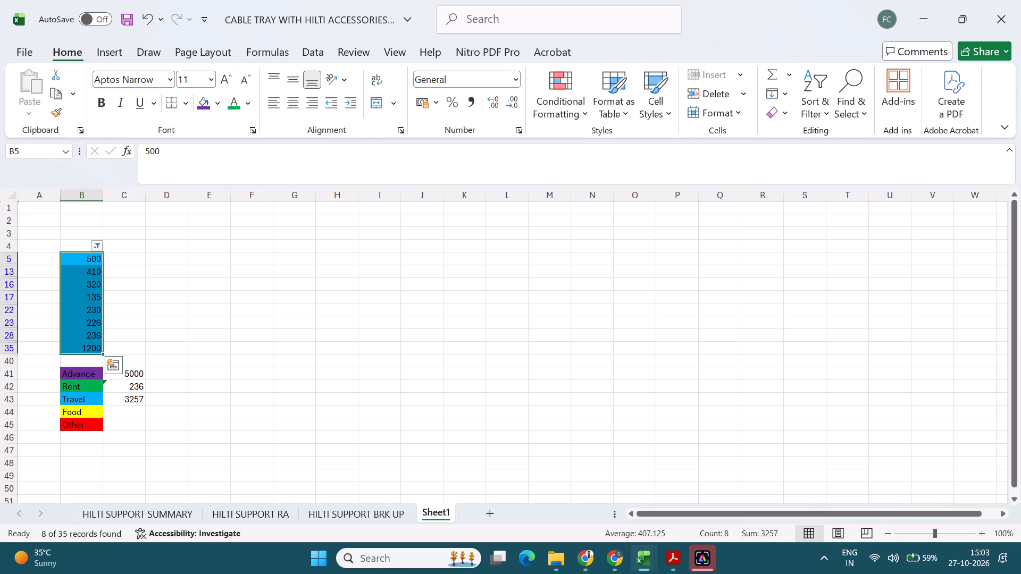
Select C44 beside the Food label, and switch the column B filter from blue to the yellow Food cell colour.
left_click(127, 413)
left_click(99, 243)
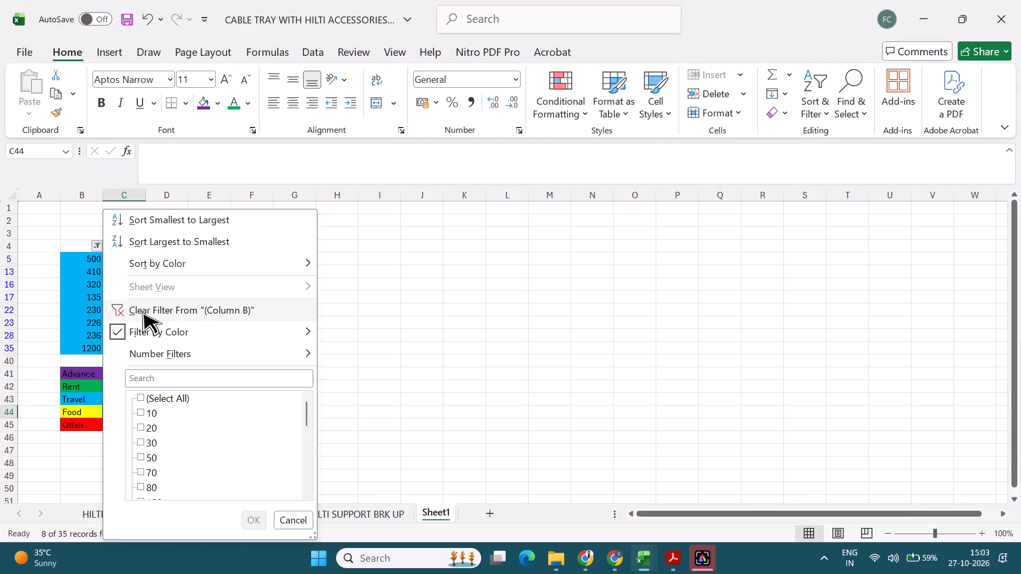
left_click(142, 311)
left_click(97, 250)
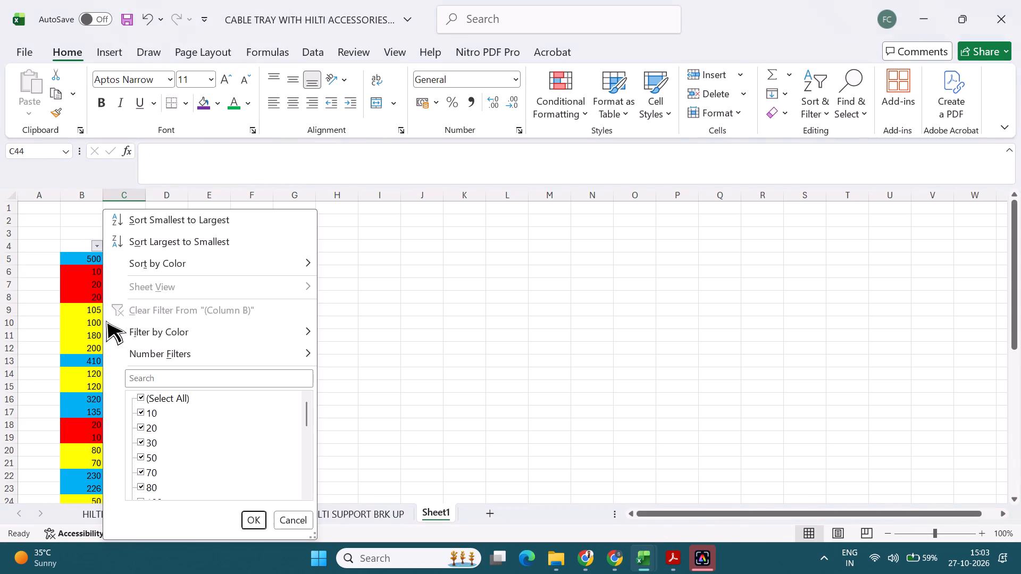
left_click(170, 334)
left_click(364, 390)
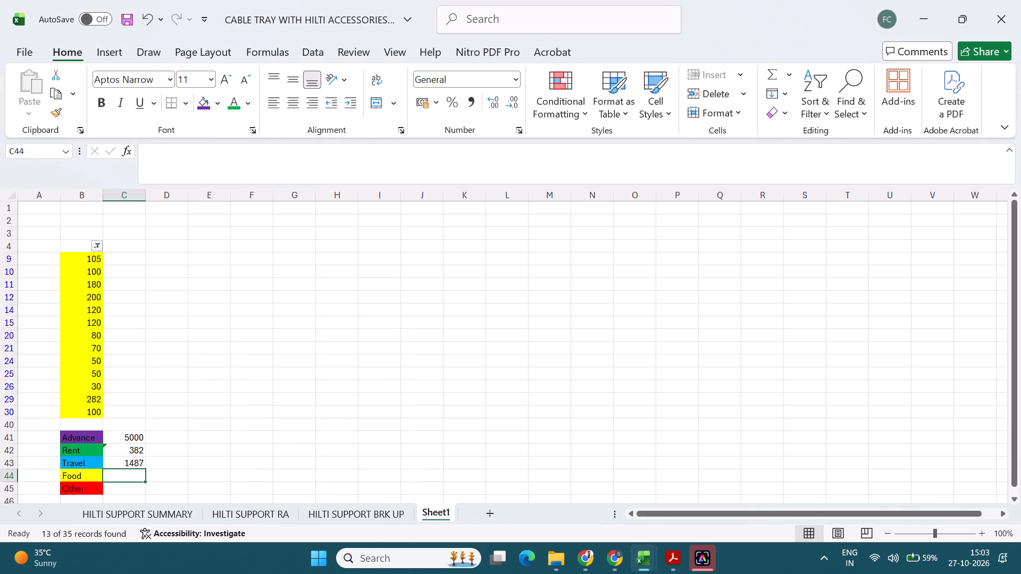
Copy the Travel subtotal from C43 into C44 beside Food, and set its range to B6:B30.
left_click(130, 462)
key("ctrl+c")
left_click(134, 479)
key("ctrl+v")
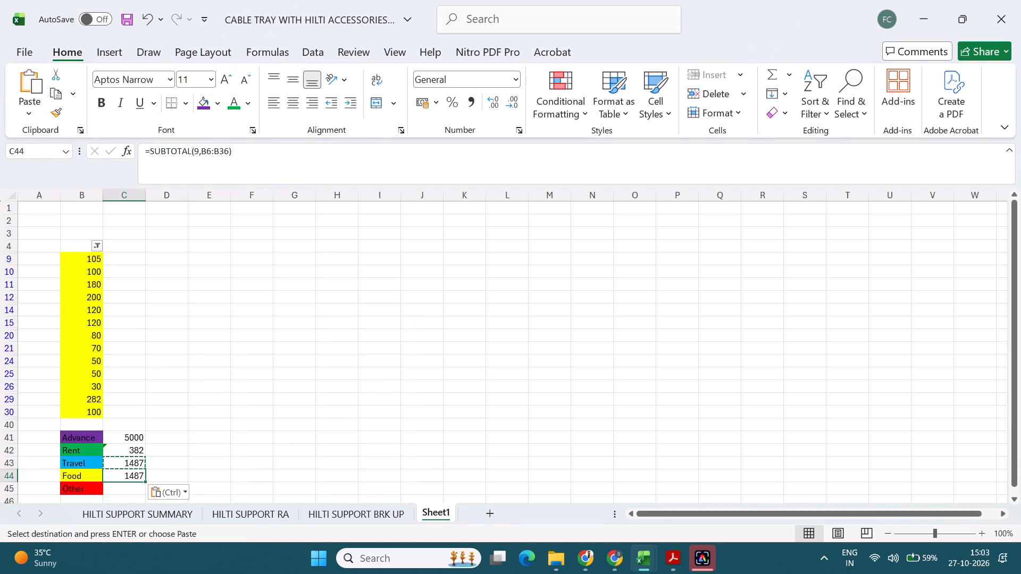
double_click(139, 477)
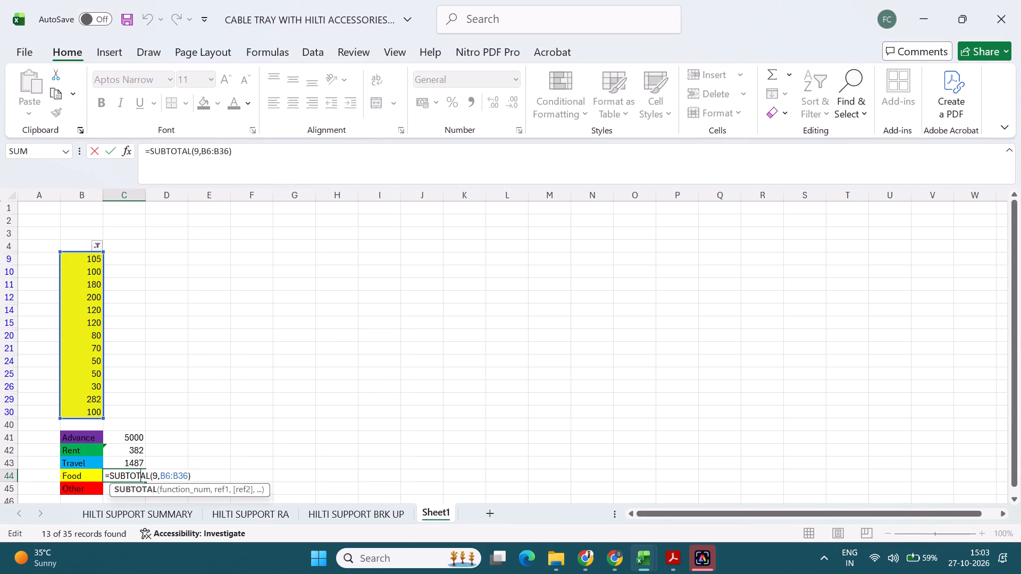
left_click_drag(102, 418, 101, 292)
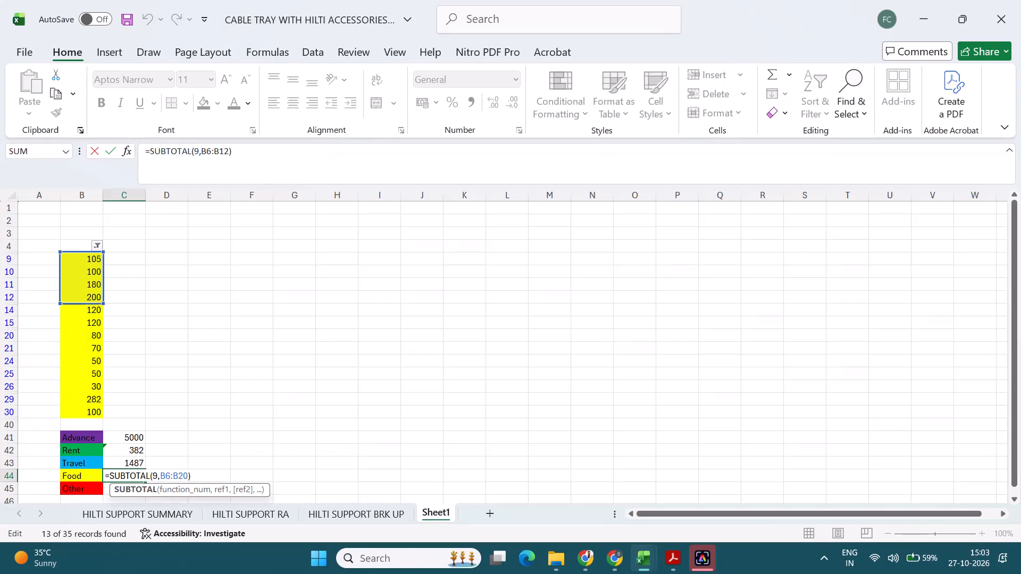
left_click_drag(101, 292, 101, 264)
left_click(88, 259)
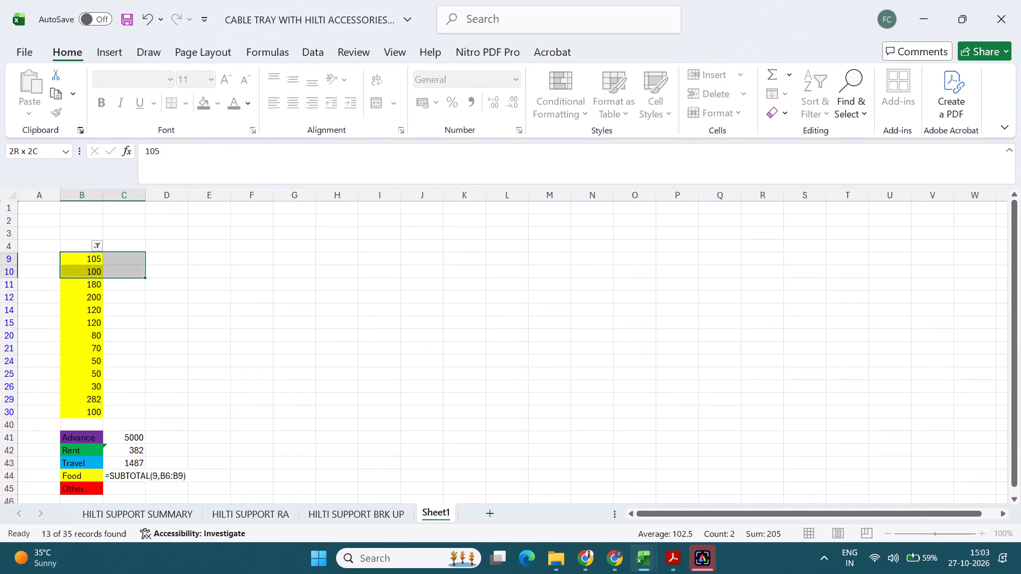
left_click(156, 347)
double_click(127, 474)
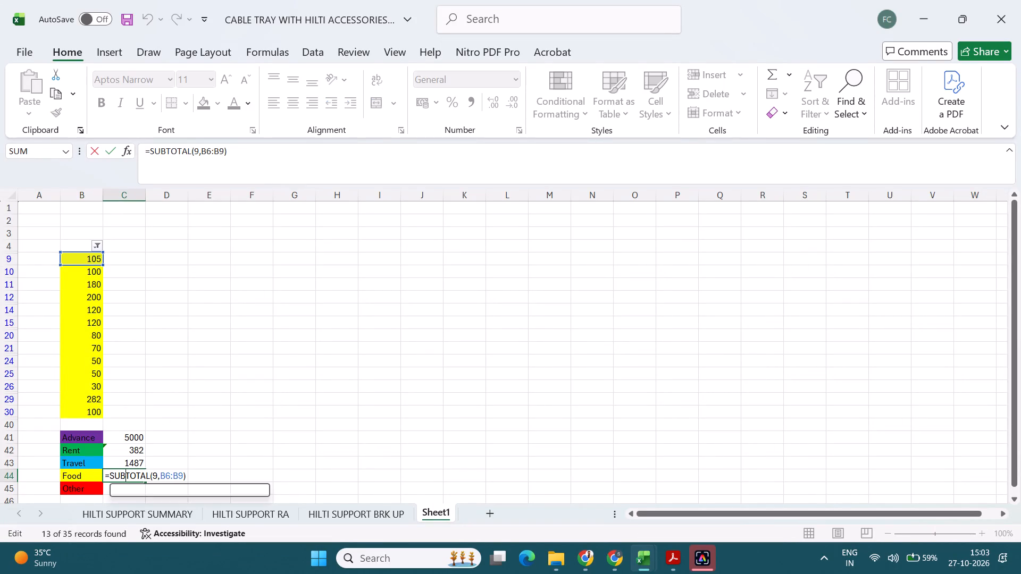
left_click_drag(103, 263, 109, 412)
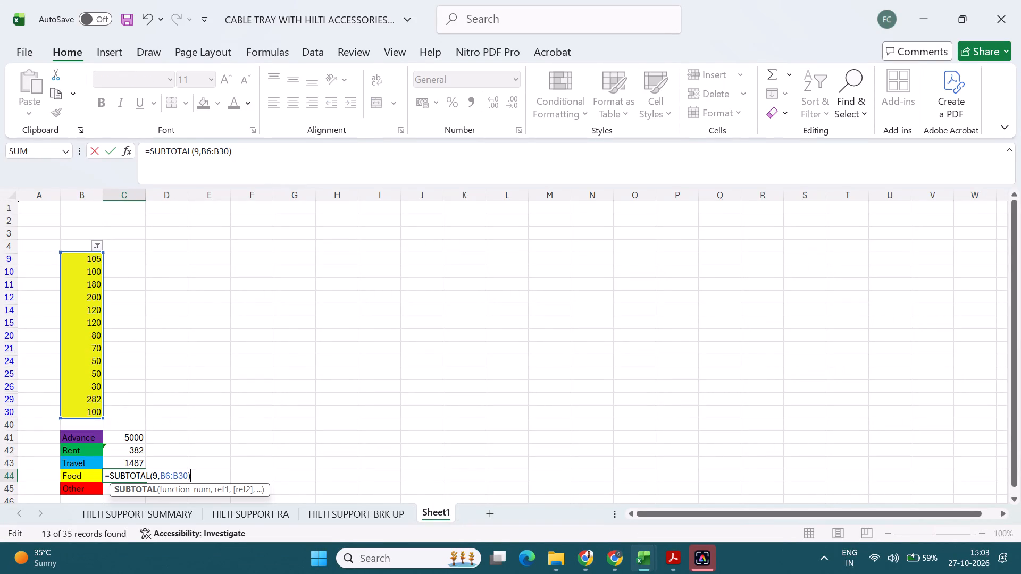
key("Return")
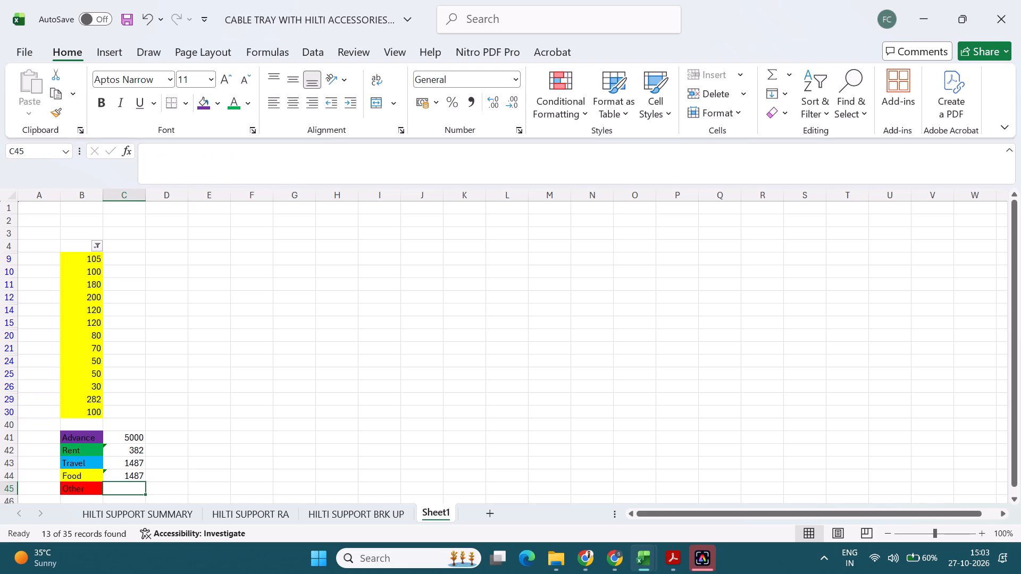
triple_click(128, 476)
left_click(233, 384)
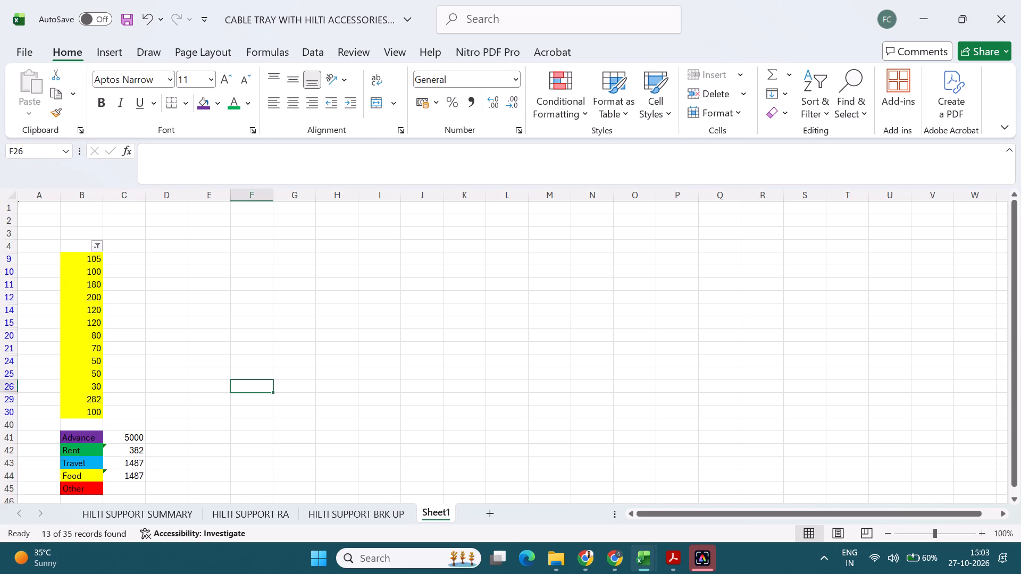
Clear the yellow Food colour filter from column B.
left_click(97, 246)
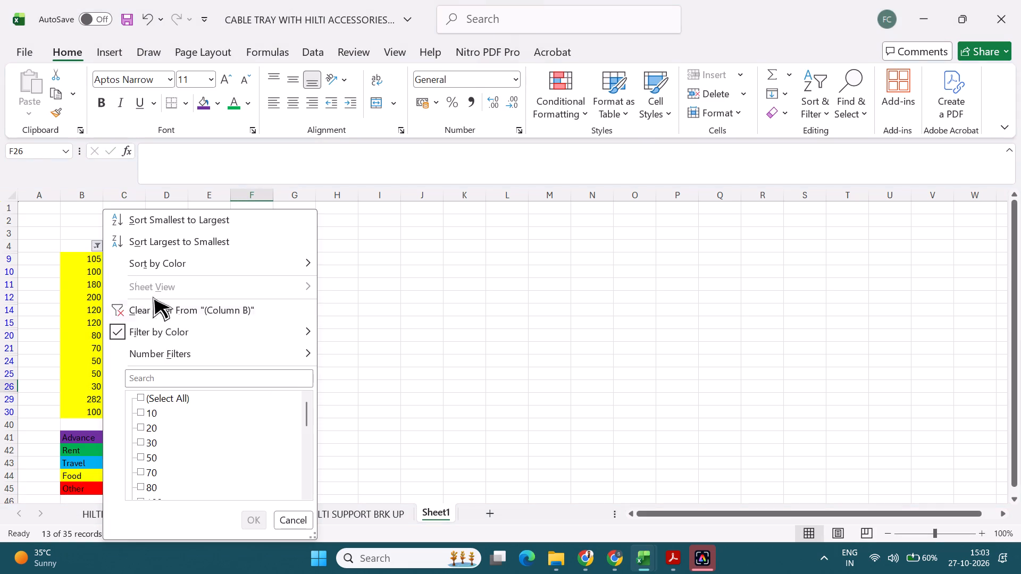
left_click(181, 306)
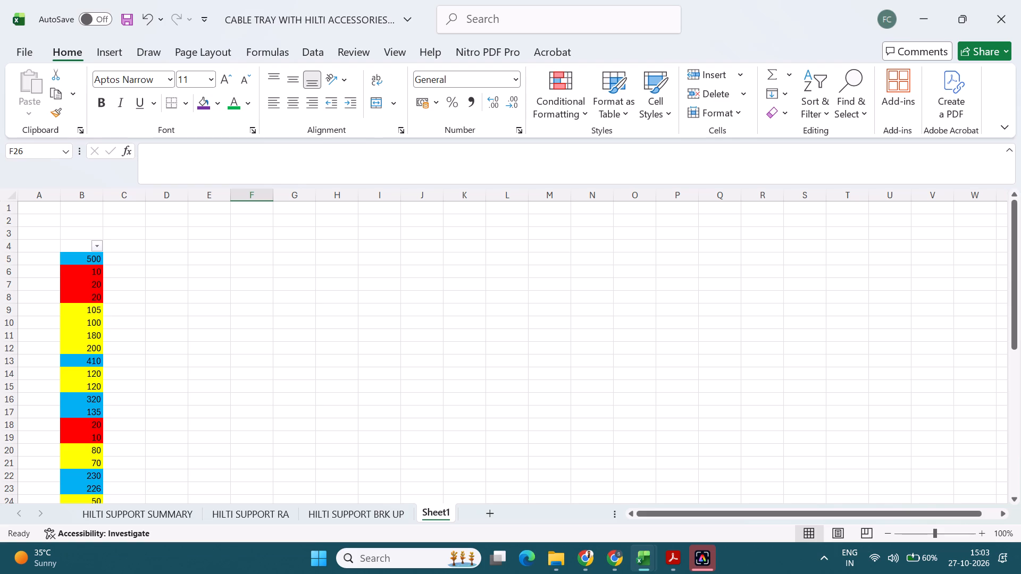
Filter column B by the blue Travel cell colour to check the legend subtotals, and clear the filter again.
left_click(98, 249)
left_click(193, 333)
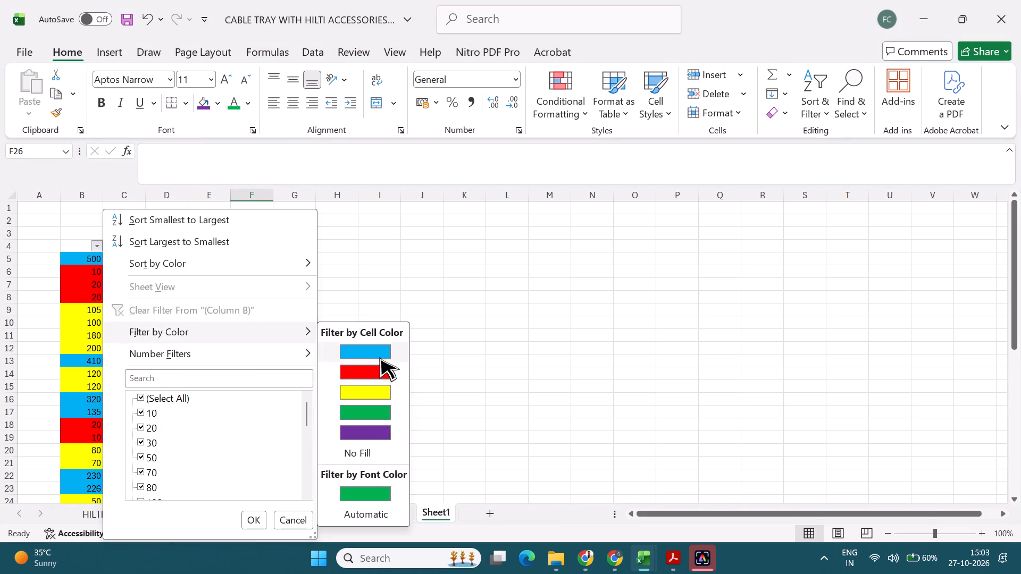
left_click(374, 352)
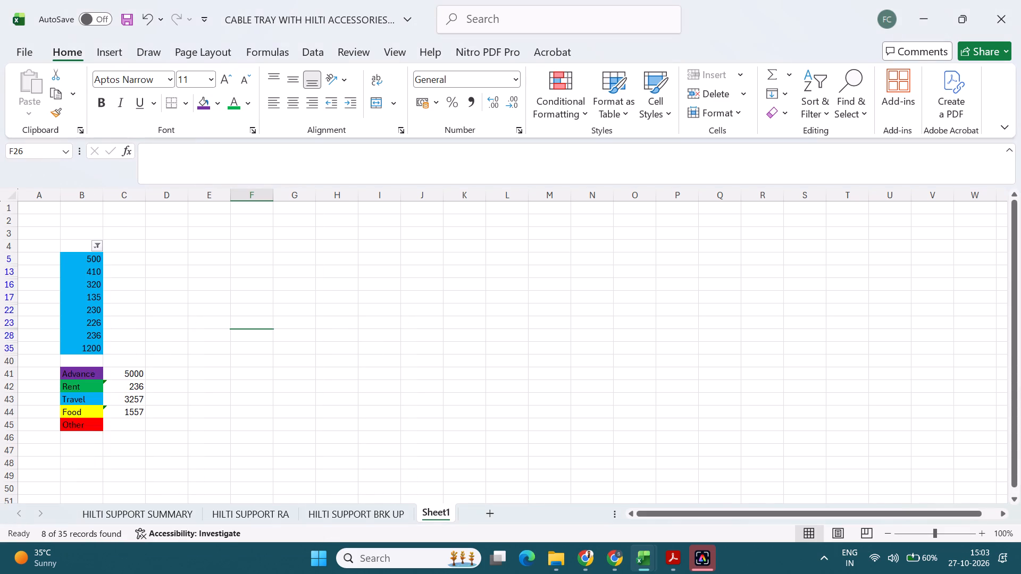
left_click(185, 390)
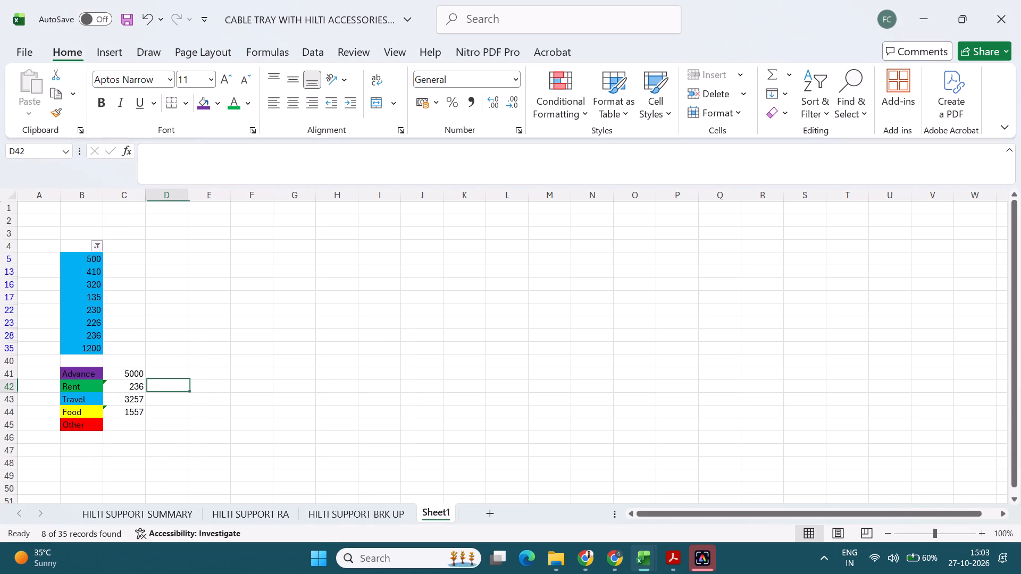
left_click(97, 248)
left_click(174, 313)
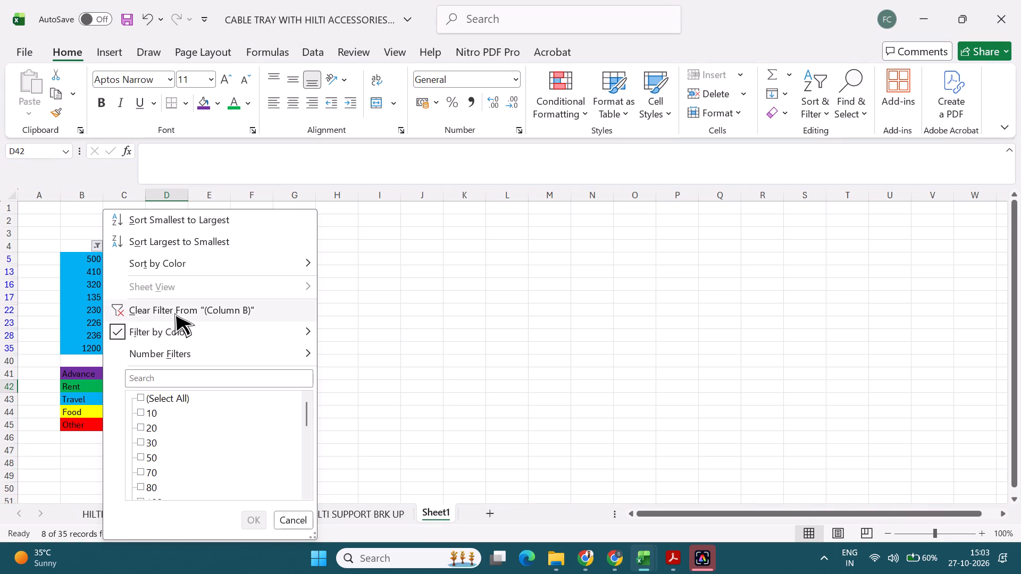
Inspect the Travel subtotal formula in C43 and the range it covers, leaving it unedited.
scroll(172, 458, "down", 8)
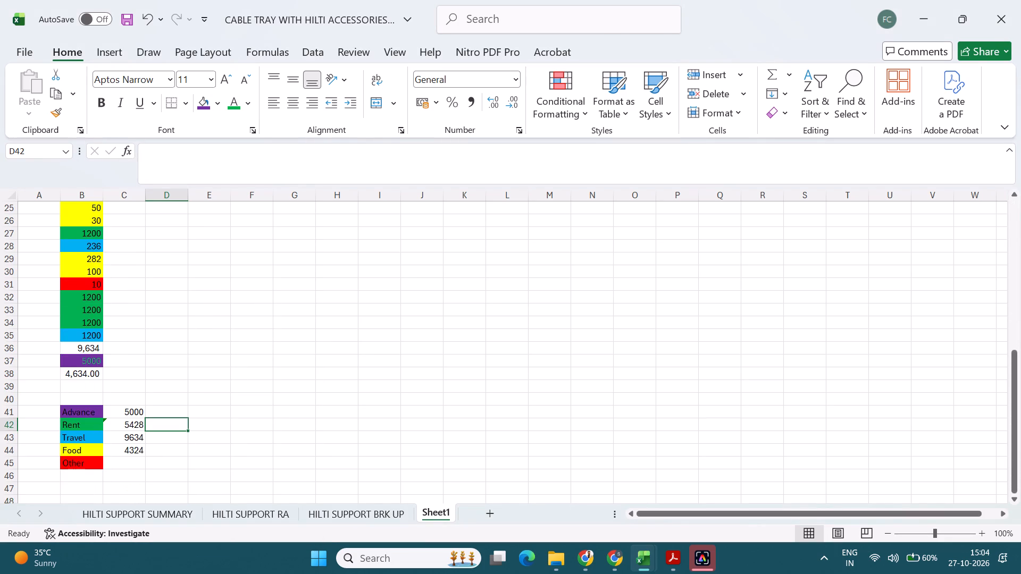
double_click(136, 440)
scroll(159, 449, "up", 3)
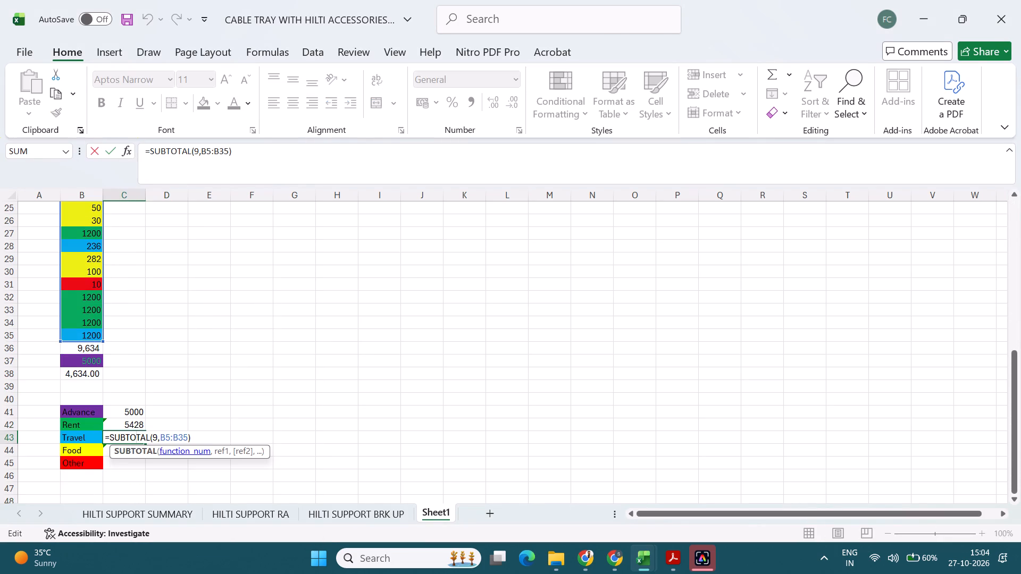
scroll(292, 360, "up", 2)
scroll(292, 360, "down", 2)
key("Escape")
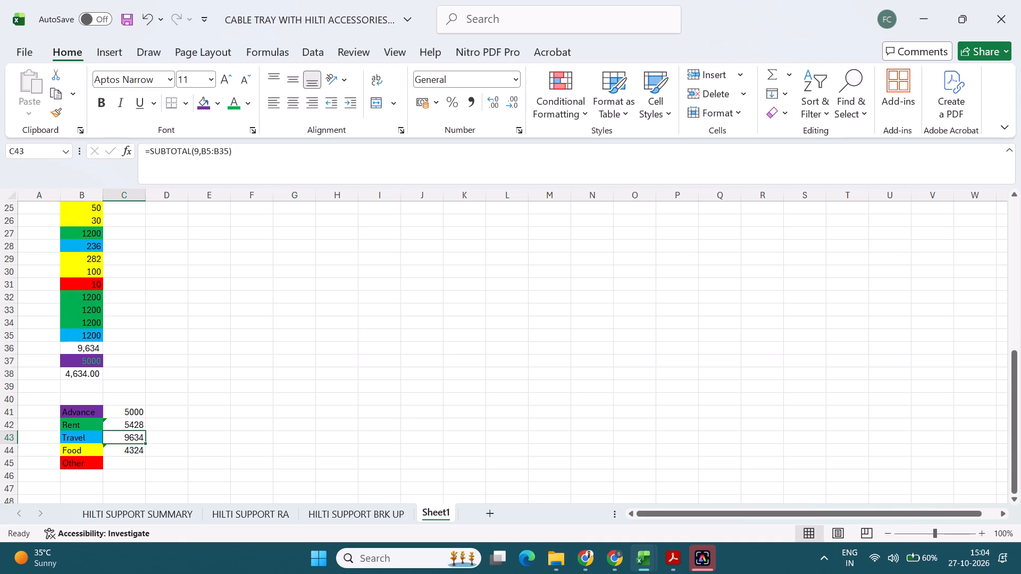
Replace the Rent subtotal in C42 with a direct addition of the green cells, =B27+B32+B33+B34.
left_click(132, 426)
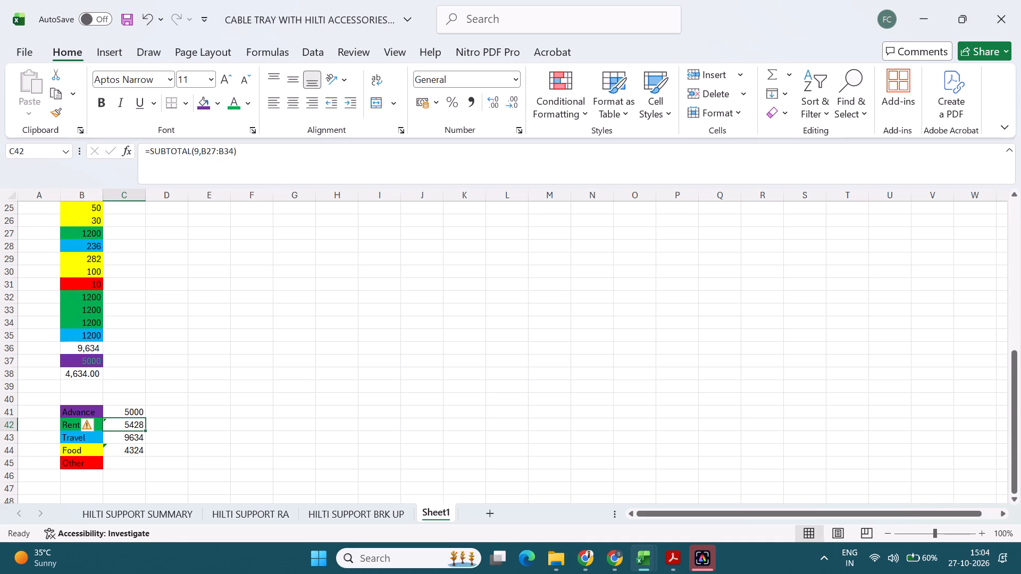
key("equal")
scroll(94, 394, "up", 2)
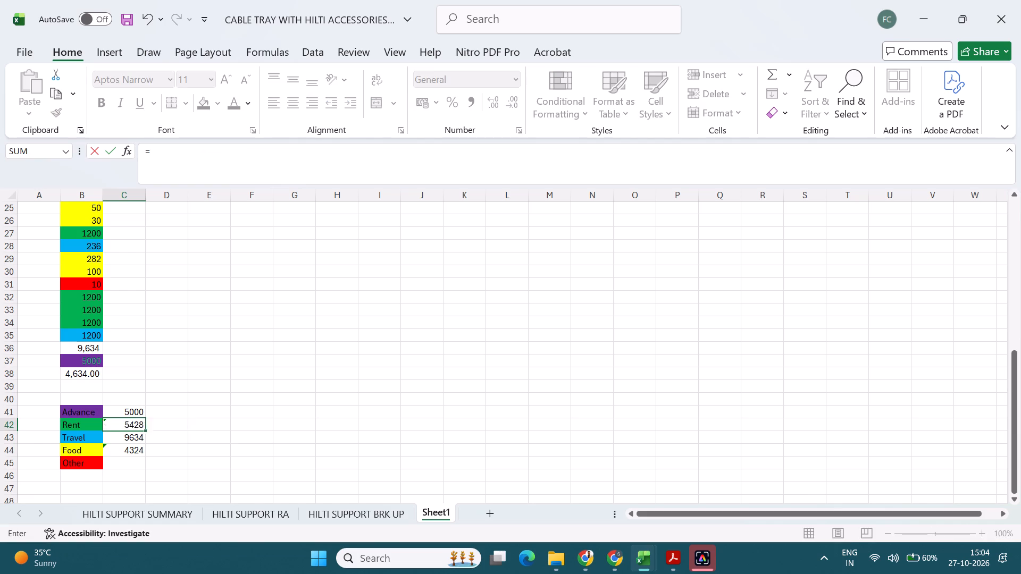
scroll(97, 386, "up", 2)
scroll(97, 386, "down", 4)
scroll(97, 386, "up", 5)
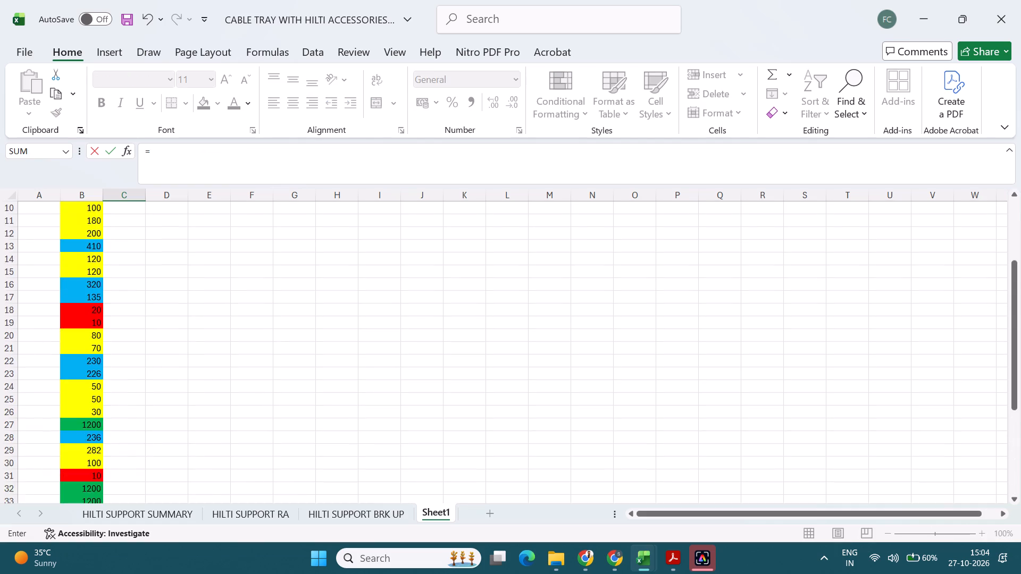
scroll(97, 386, "up", 4)
scroll(98, 367, "down", 5)
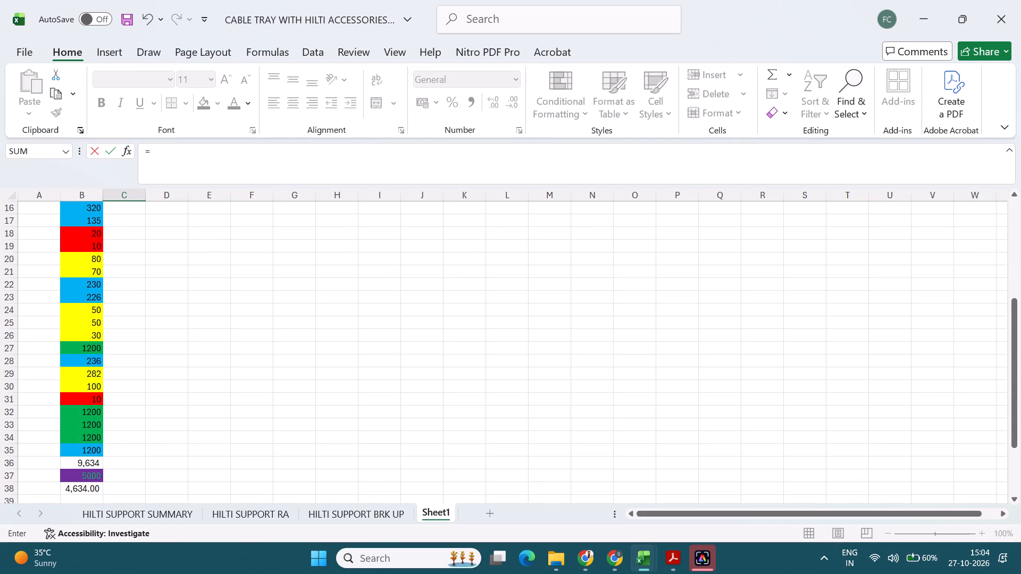
left_click(95, 347)
key("plus")
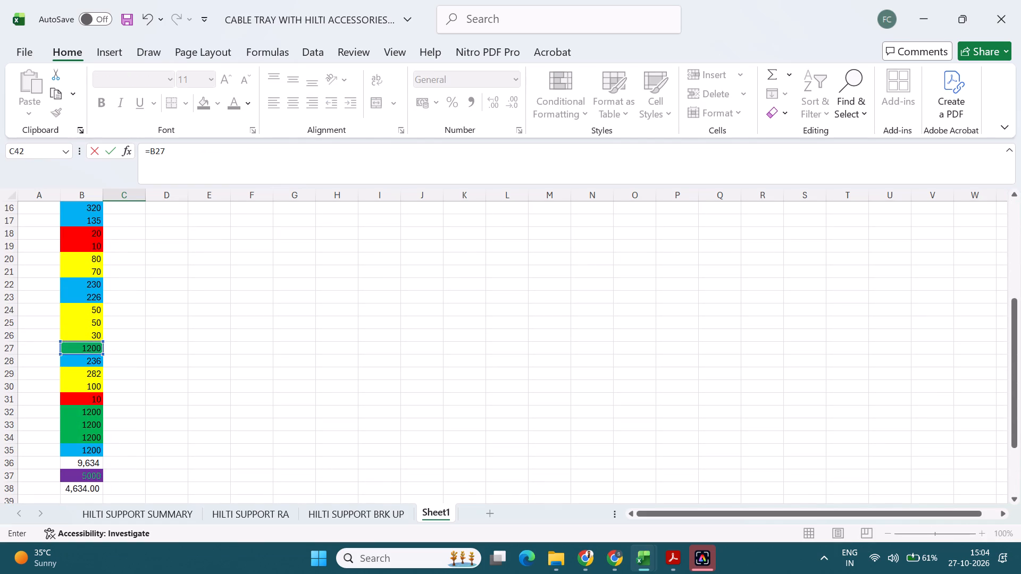
left_click(77, 415)
key("plus")
left_click(82, 426)
key("plus")
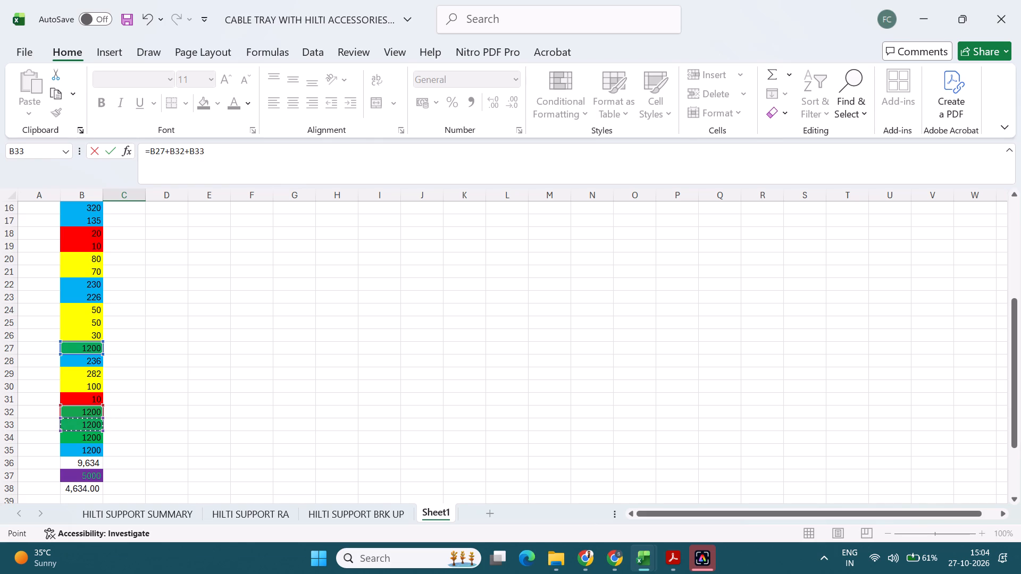
left_click(85, 438)
key("Return")
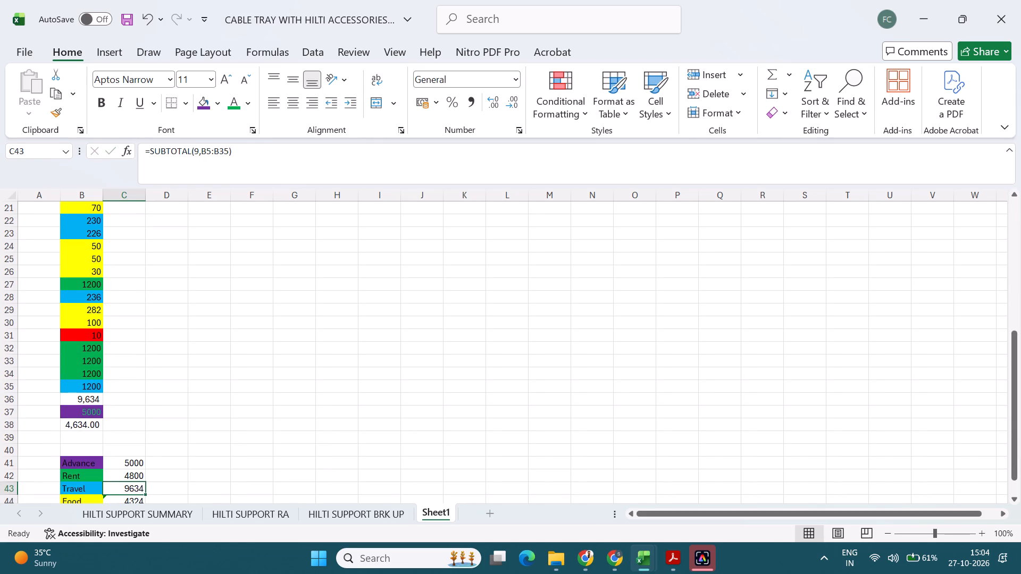
Review the Food formula in C44 and the cells referenced by the Rent formula in C42, without editing them.
left_click(114, 497)
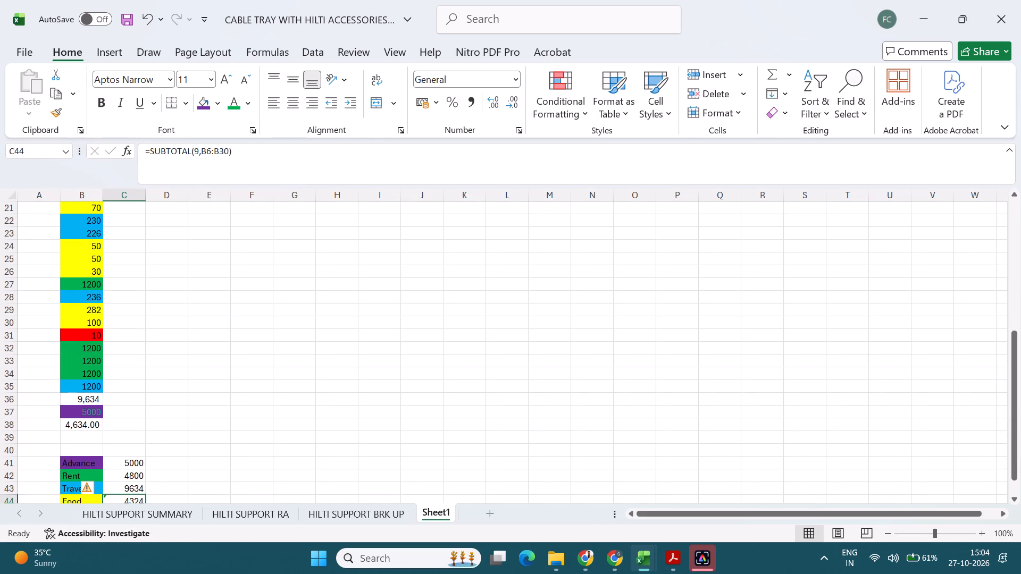
left_click(172, 437)
left_click(135, 476)
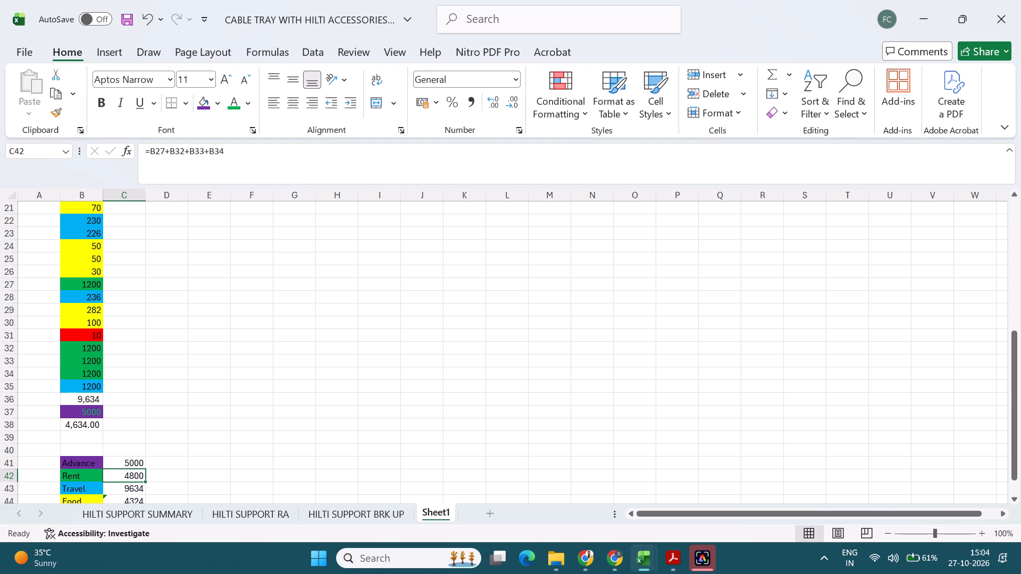
key("super+F10")
key("ctrl+super+F24")
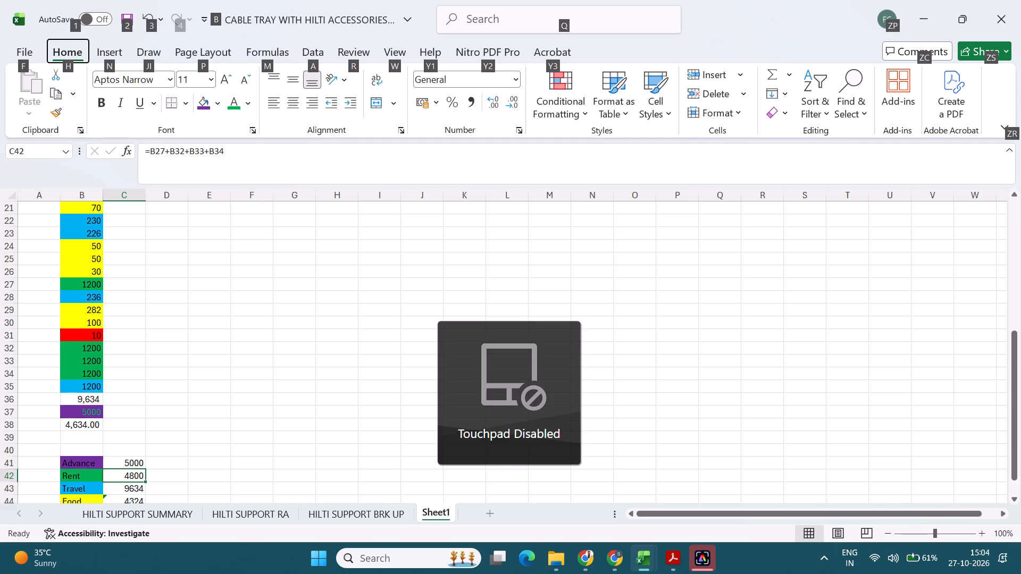
left_click(165, 430)
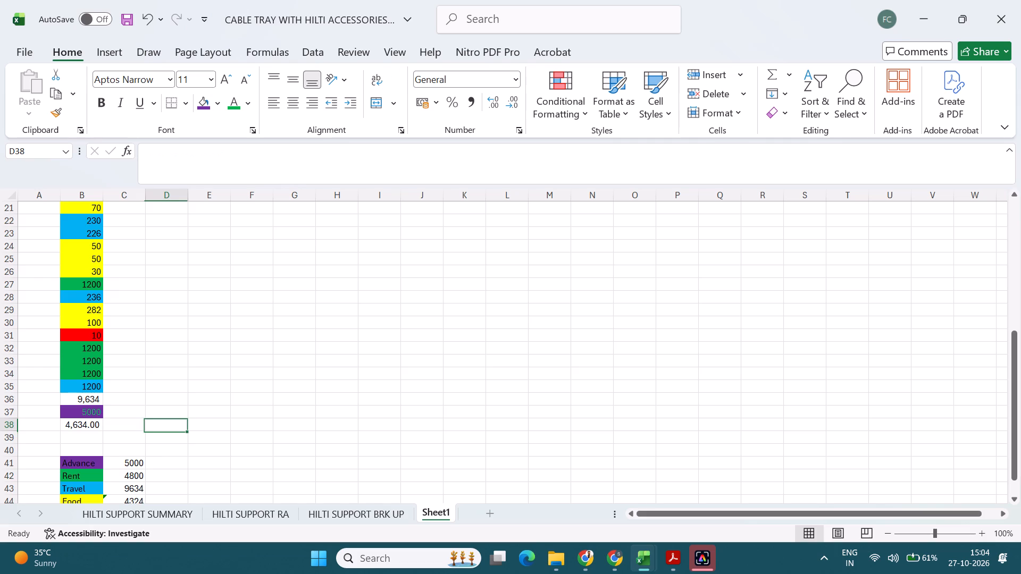
scroll(139, 452, "down", 1)
double_click(138, 441)
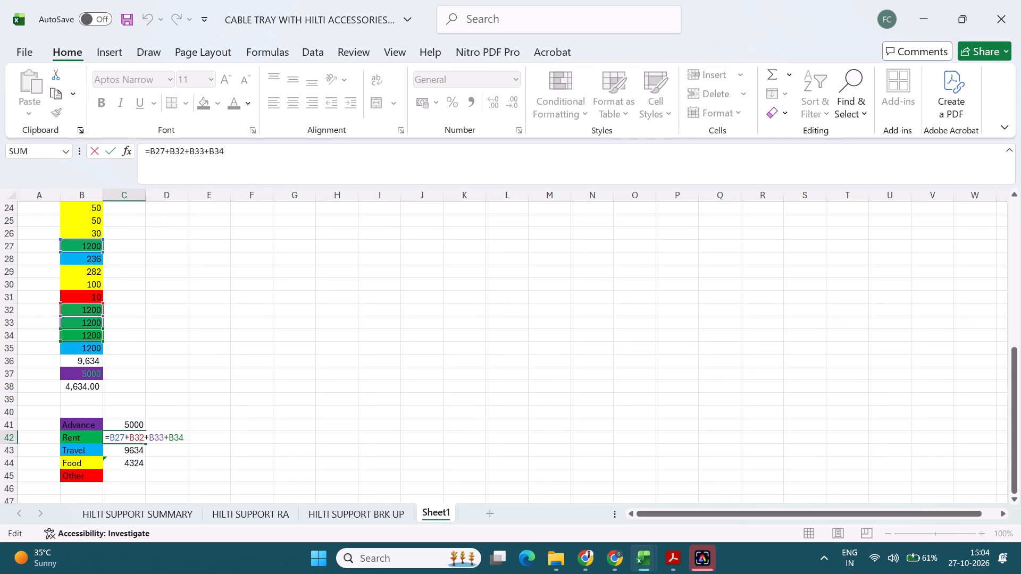
key("Escape")
Replace the Travel subtotal in C43 with a direct addition of the blue cells, =B35+B28+B23+B22+B17+B16+B13+B5.
left_click(138, 448)
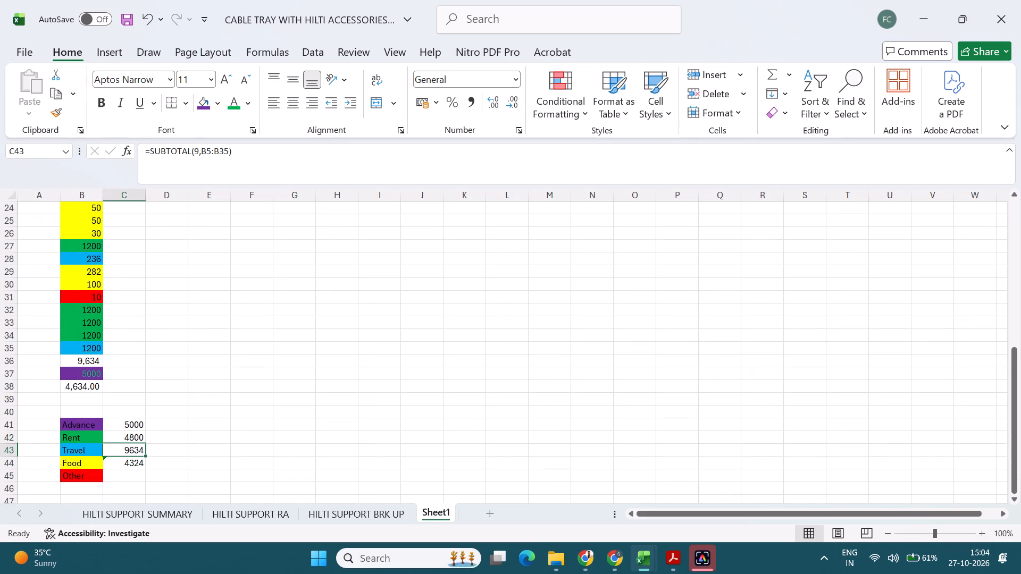
key("equal")
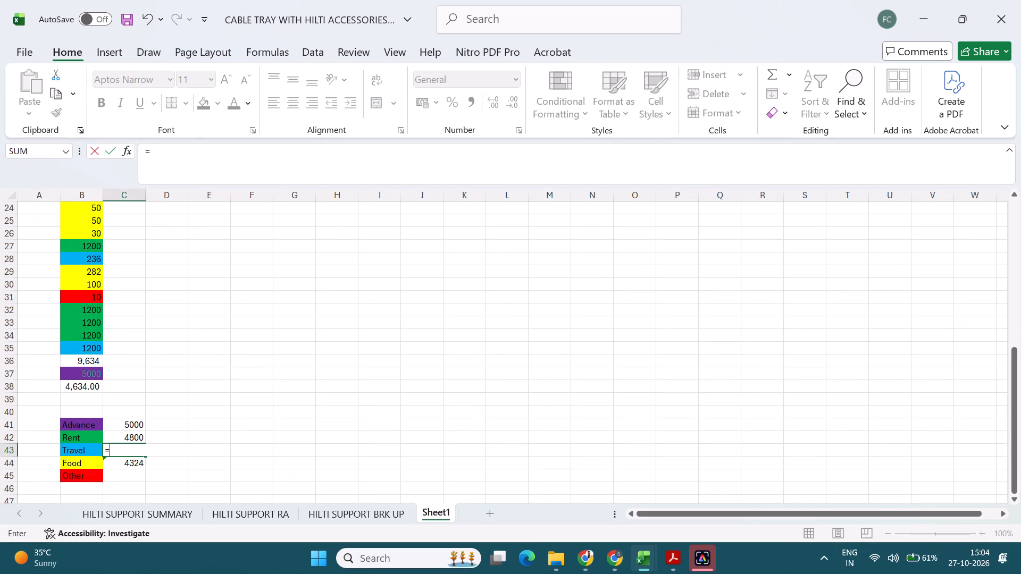
left_click(97, 348)
scroll(97, 343, "up", 2)
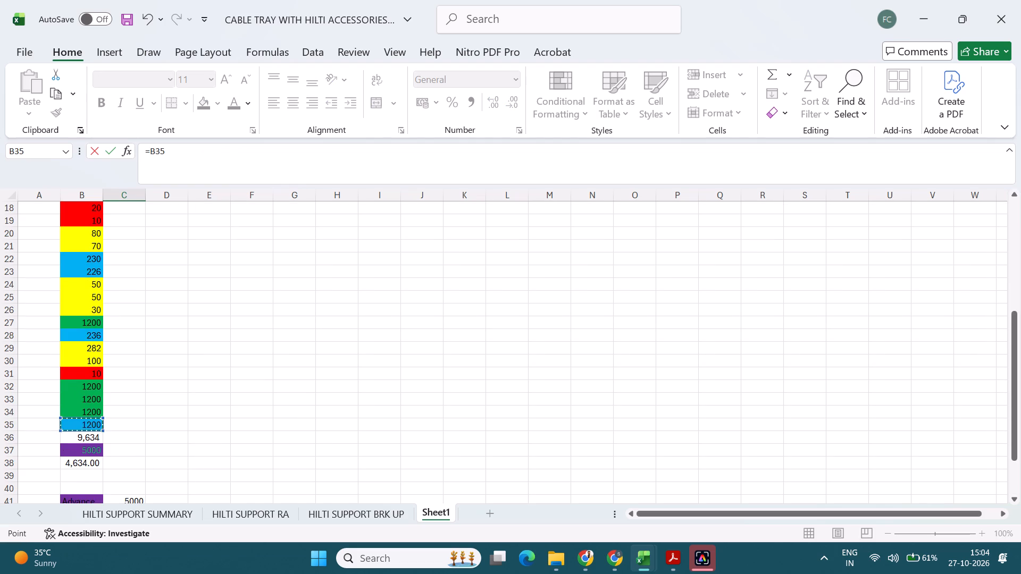
key("plus")
left_click(96, 339)
scroll(96, 330, "up", 2)
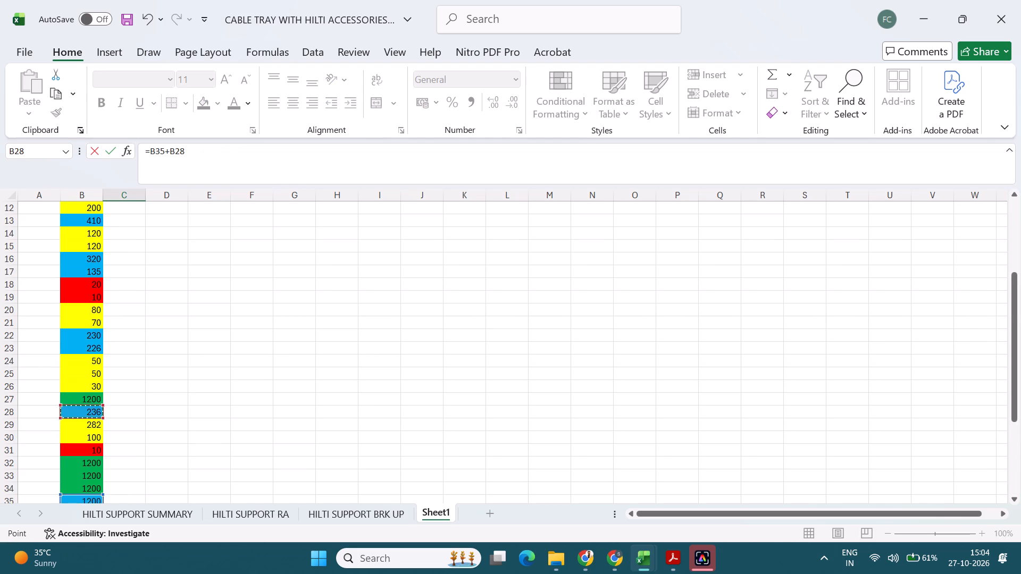
key("plus")
left_click(93, 345)
key("plus")
left_click(95, 334)
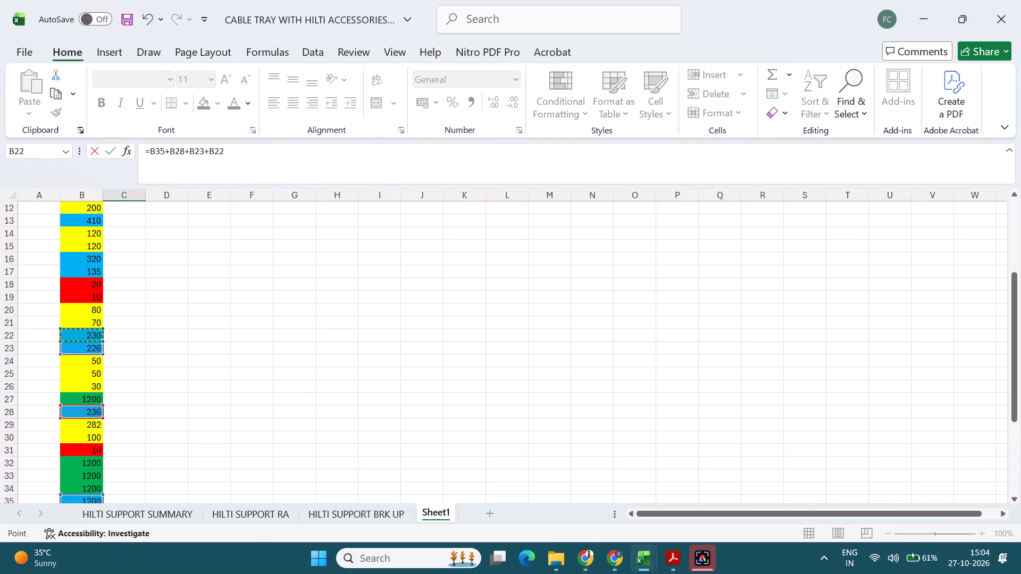
key("plus")
left_click(93, 269)
key("plus")
left_click(93, 264)
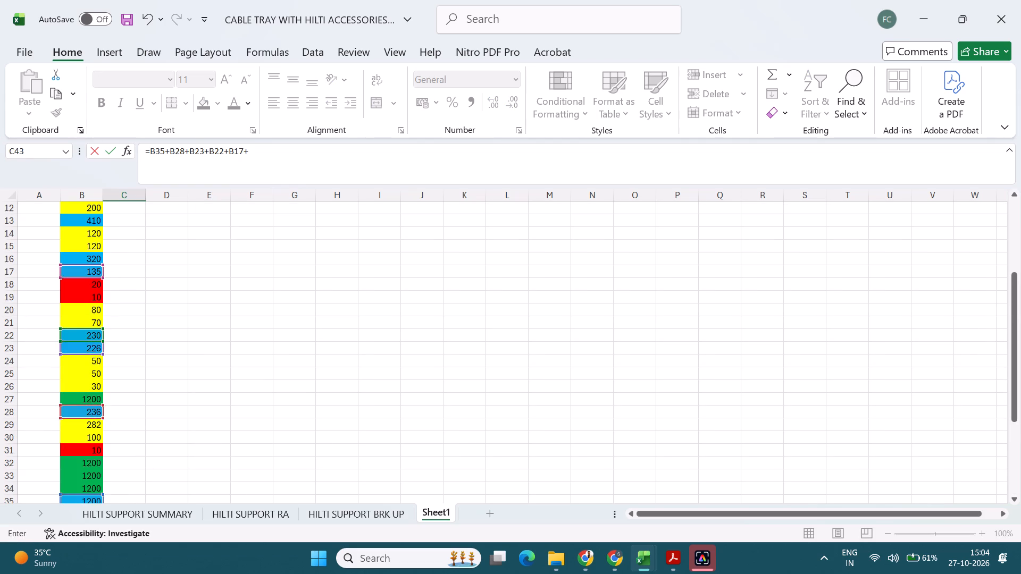
left_click(95, 260)
key("plus")
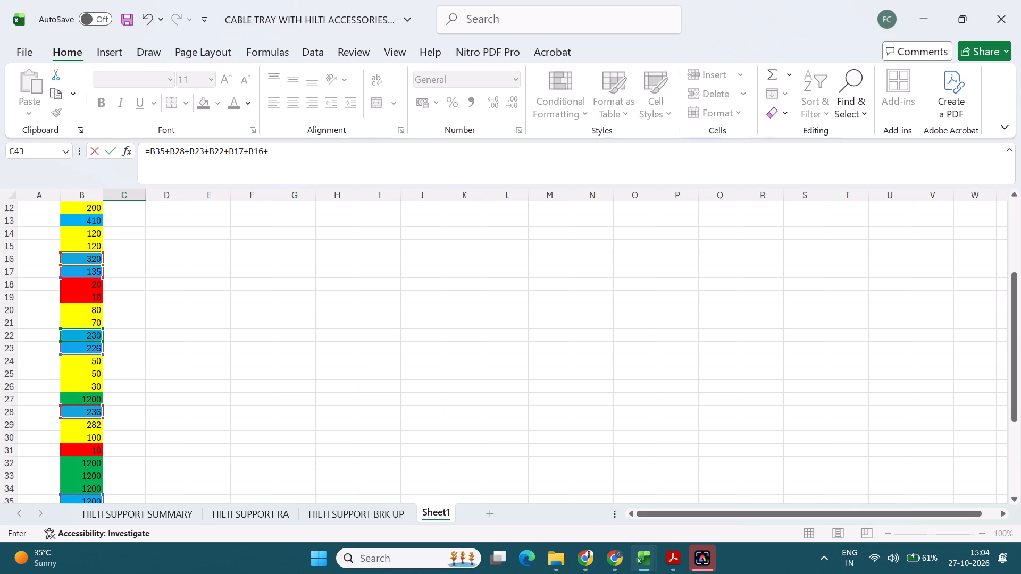
left_click(96, 218)
scroll(101, 293, "up", 5)
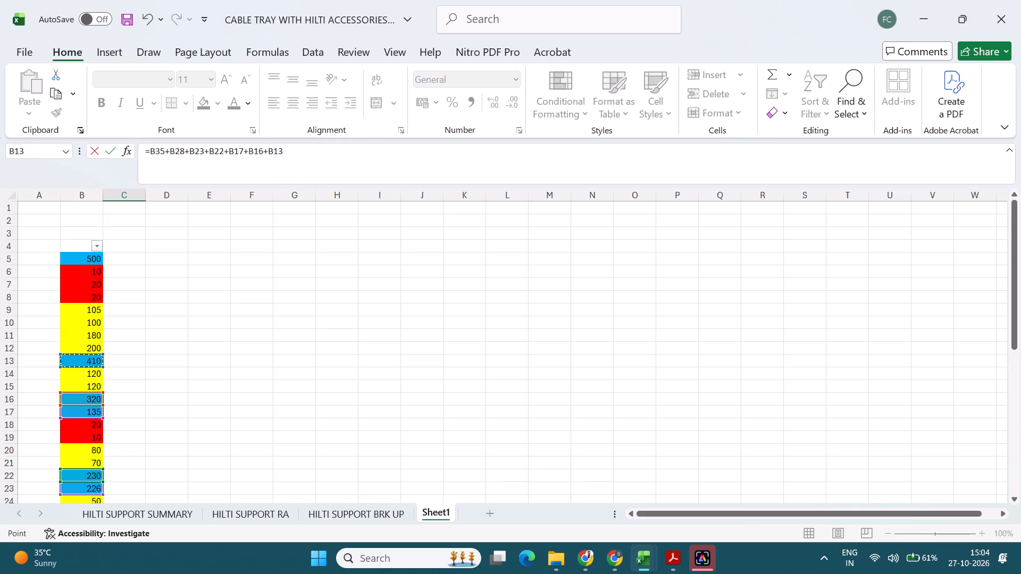
key("plus")
left_click(96, 260)
key("Return")
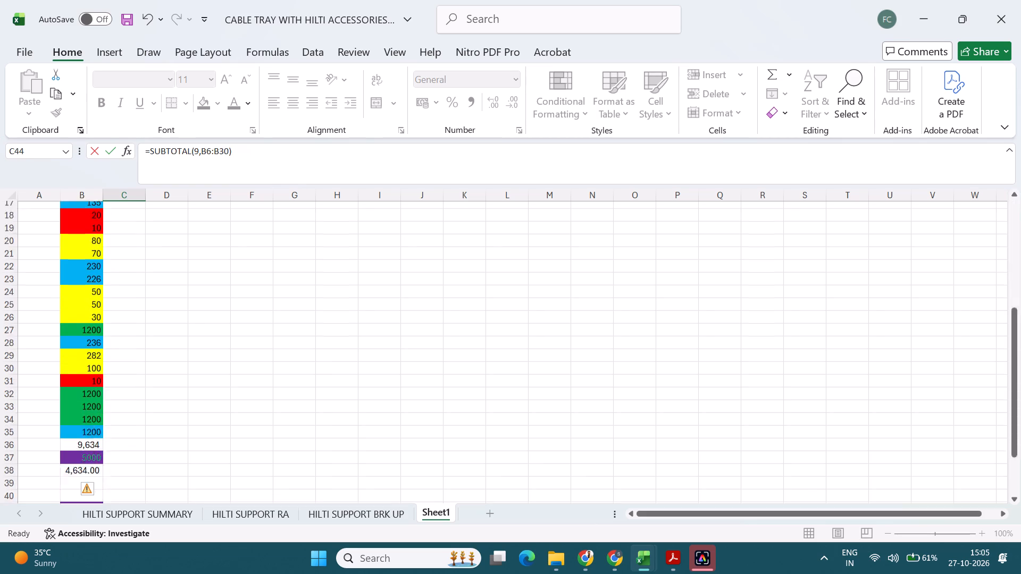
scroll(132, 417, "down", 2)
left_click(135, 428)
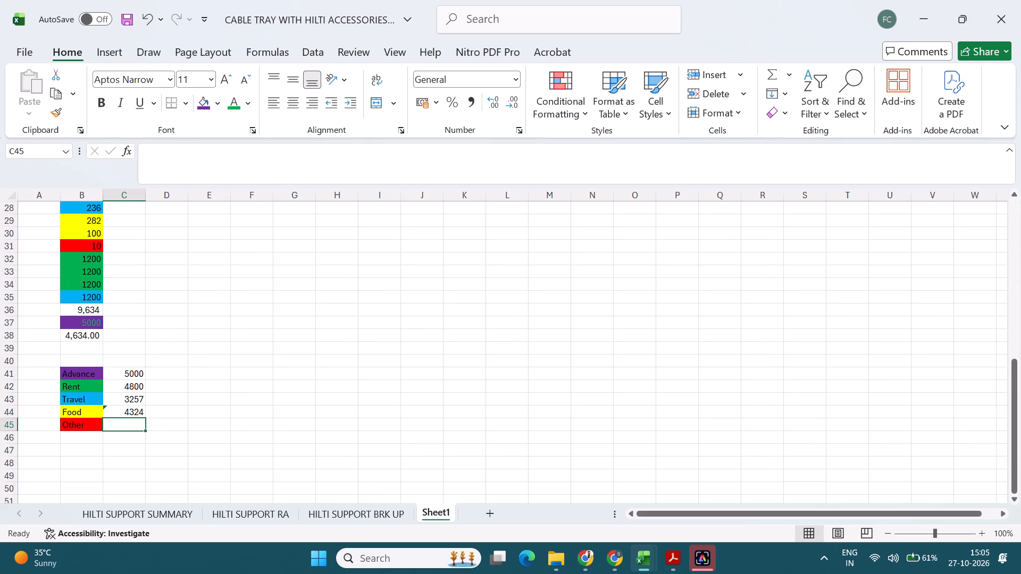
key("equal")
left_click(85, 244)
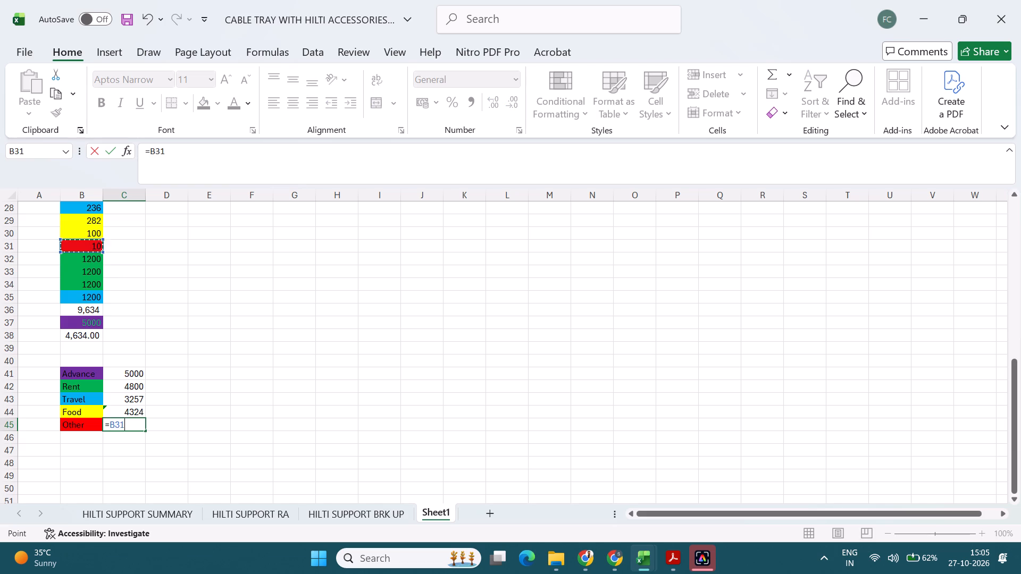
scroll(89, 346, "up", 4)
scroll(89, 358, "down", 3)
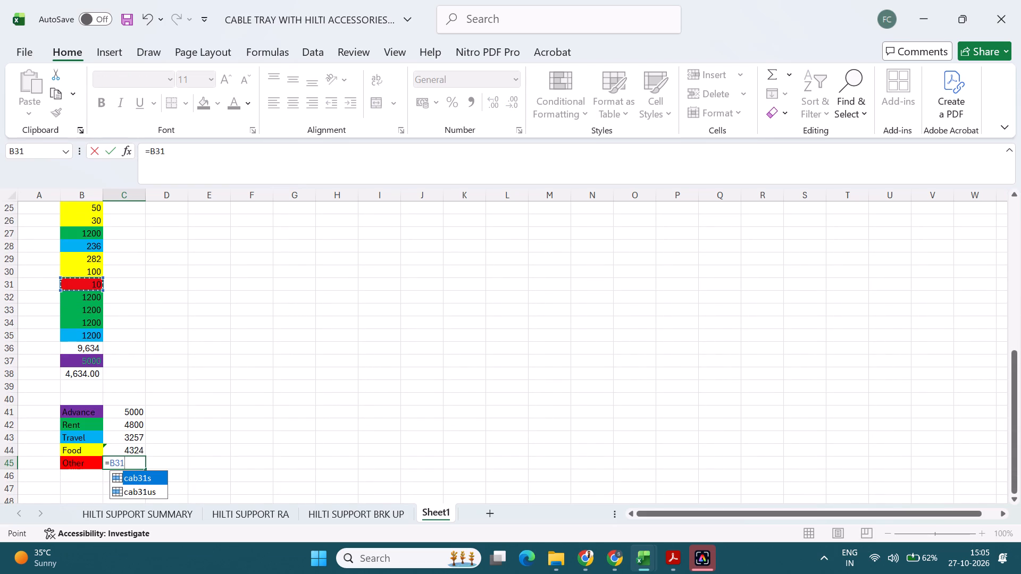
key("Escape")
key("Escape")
Review which blue cells the Travel formula in C43 references, without editing it.
double_click(131, 434)
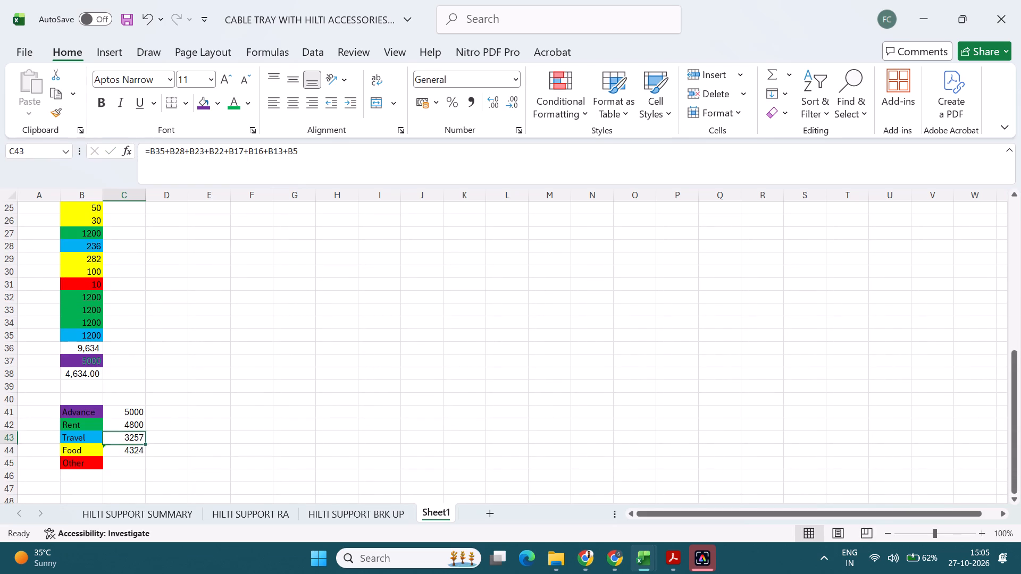
scroll(131, 428, "up", 6)
scroll(131, 428, "down", 3)
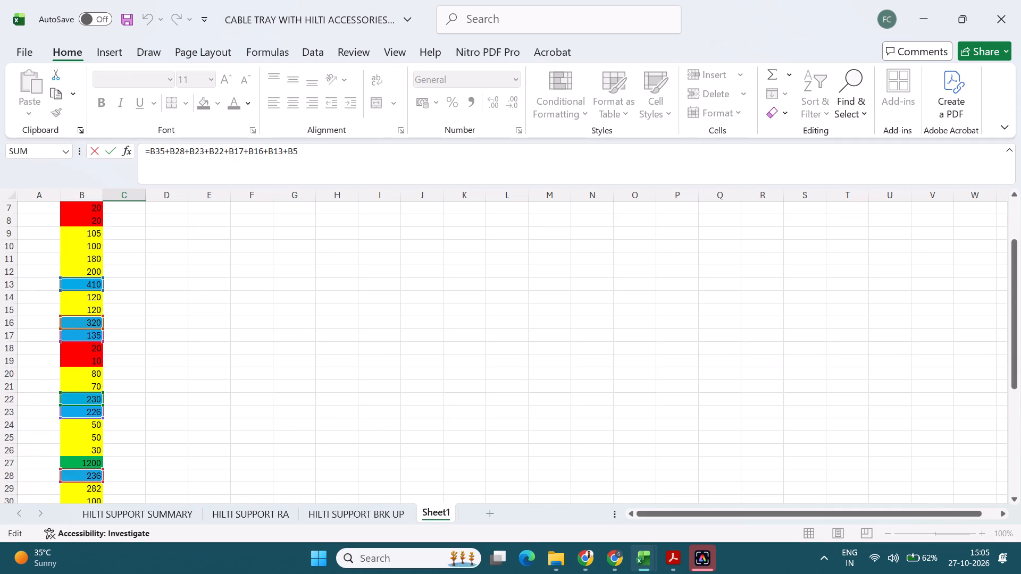
scroll(131, 428, "down", 4)
key("Escape")
Replace the Food subtotal in C44 with a direct addition of the yellow cells, =B30+B29+B26+B25+B24+B21+B20+B15+B14+B12+B11+B10+B9.
left_click(135, 416)
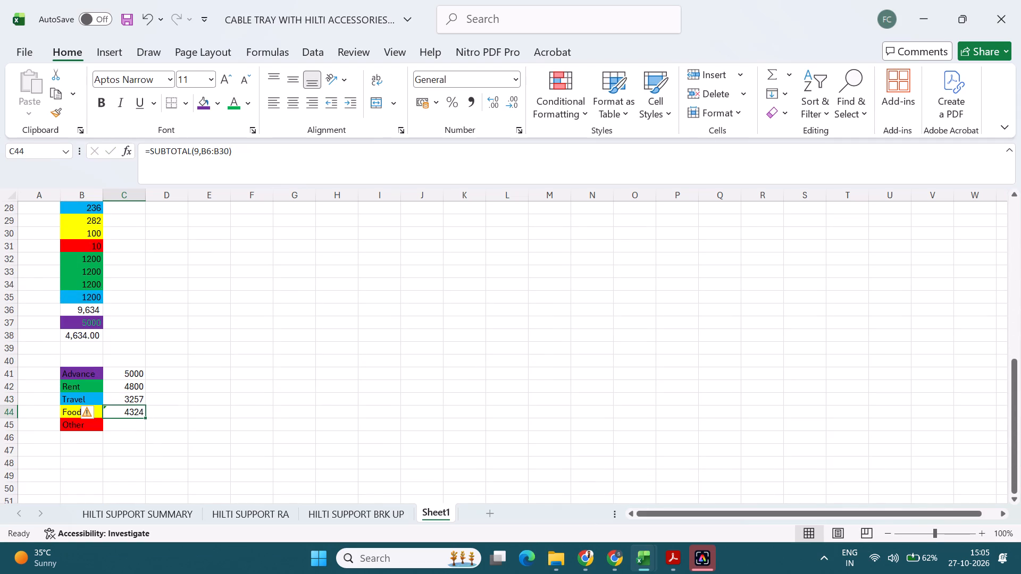
double_click(135, 416)
scroll(135, 416, "up", 2)
key("Escape")
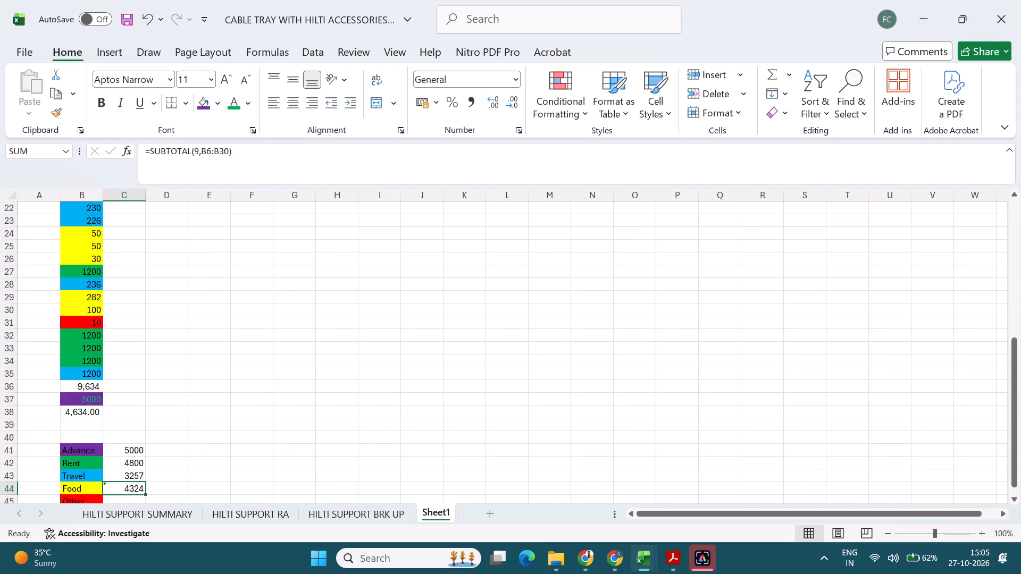
key("equal")
scroll(97, 440, "up", 2)
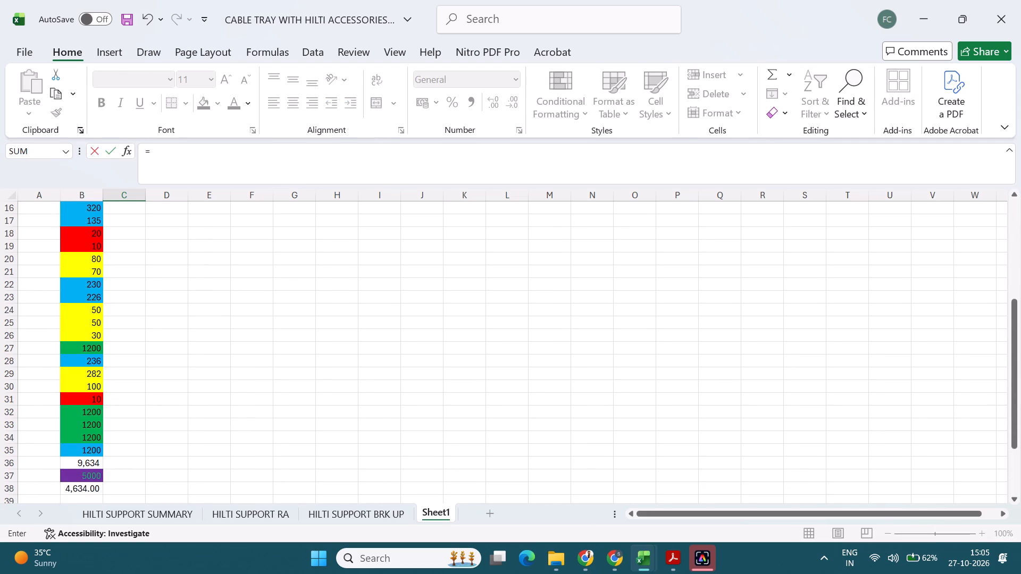
scroll(97, 427, "down", 3)
scroll(97, 432, "up", 4)
left_click(94, 425)
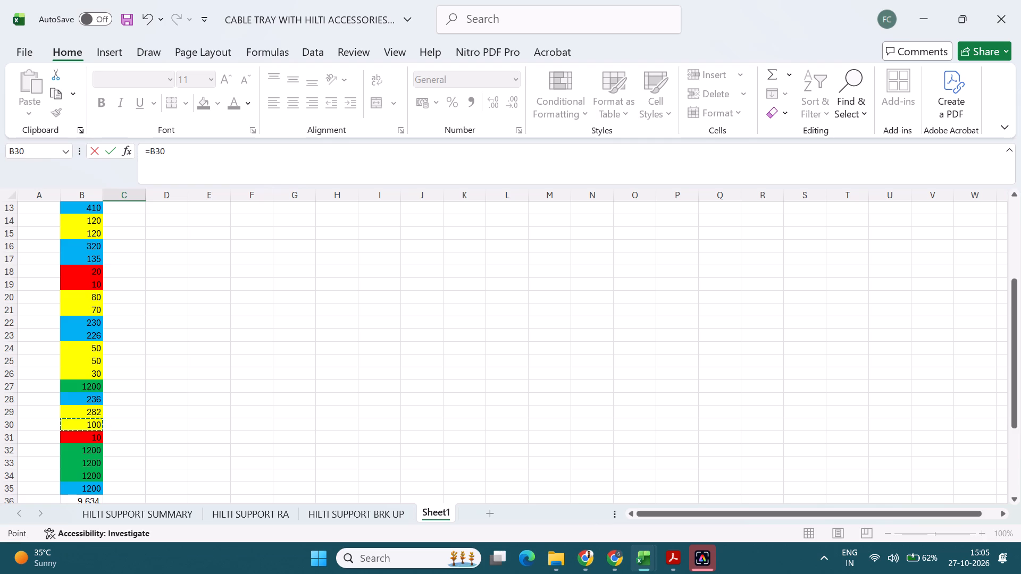
key("plus")
left_click(94, 411)
key("plus")
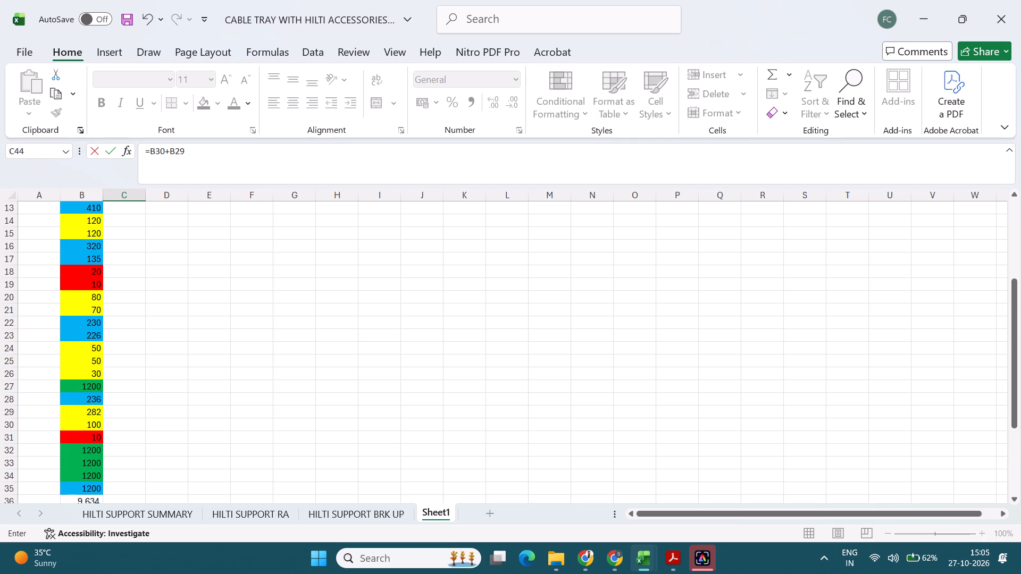
left_click(94, 374)
key("plus")
left_click(93, 359)
key("plus")
left_click(95, 348)
key("plus")
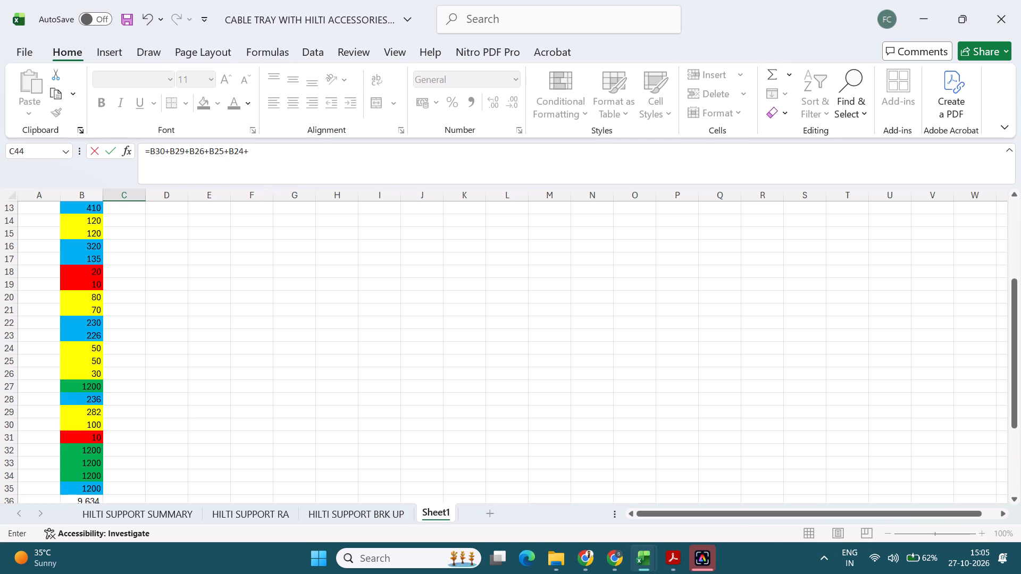
left_click(93, 307)
key("plus")
left_click(93, 297)
key("plus")
scroll(93, 249, "up", 2)
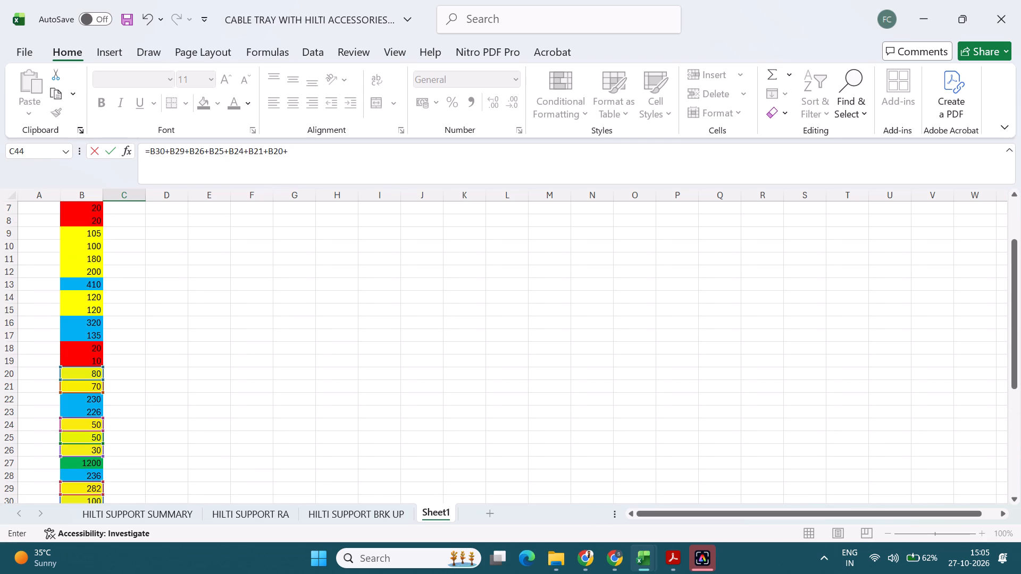
left_click(94, 308)
key("plus")
left_click(94, 298)
key("plus")
left_click(95, 273)
key("plus")
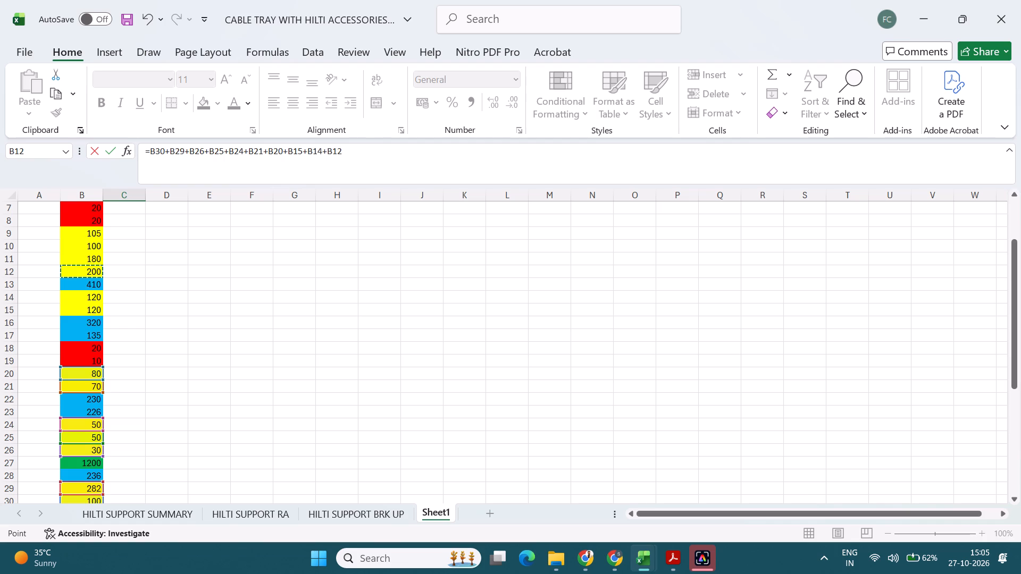
left_click(91, 256)
key("plus")
left_click(93, 248)
key("plus")
left_click(94, 234)
key("plus")
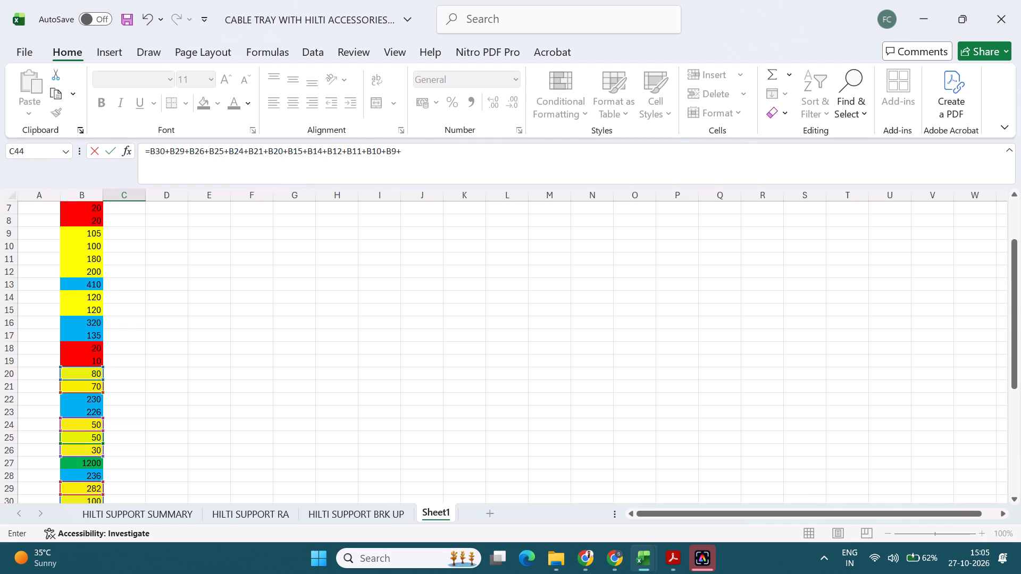
scroll(92, 346, "up", 3)
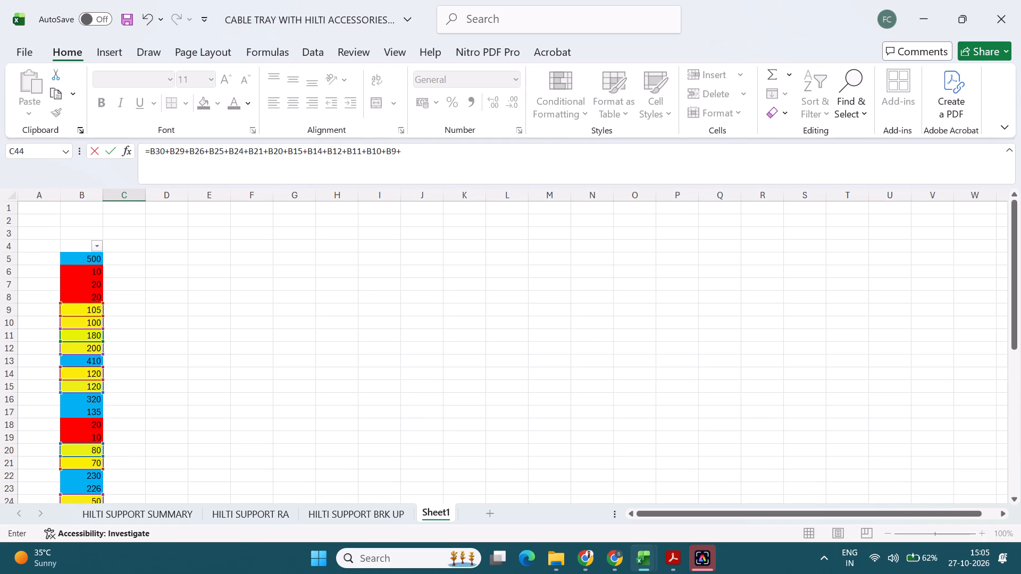
key("BackSpace")
key("Return")
Enter the Other total in C45 as a direct addition of the red cells, =B31+B19+B18+B8+B7+B6.
scroll(97, 450, "down", 1)
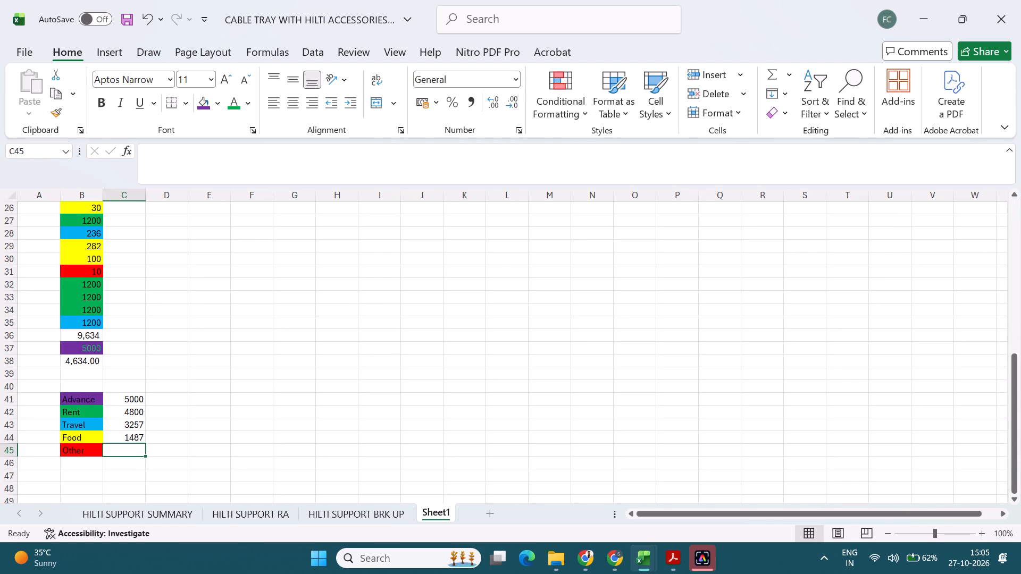
key("equal")
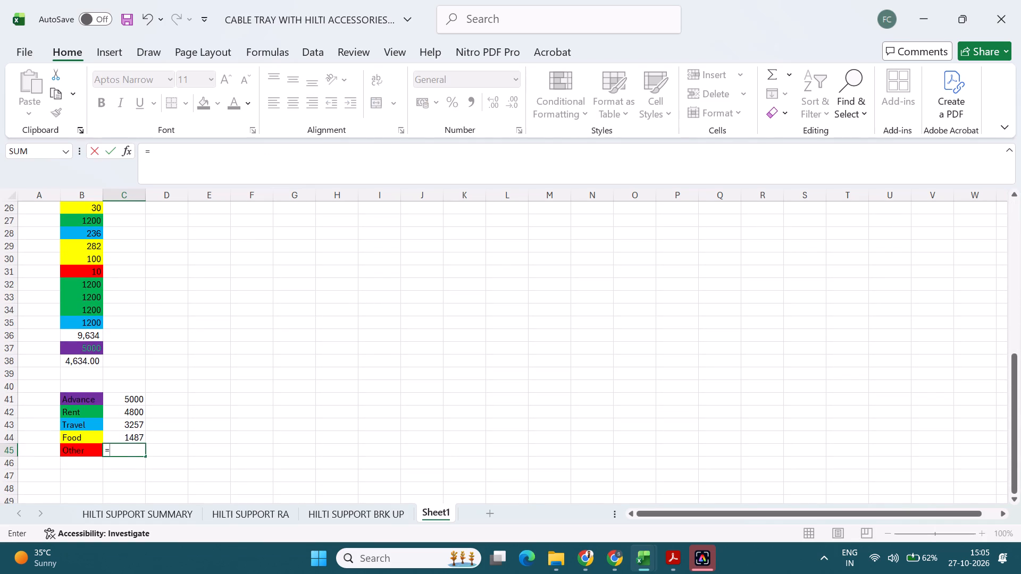
left_click(94, 272)
scroll(93, 366, "up", 4)
key("plus")
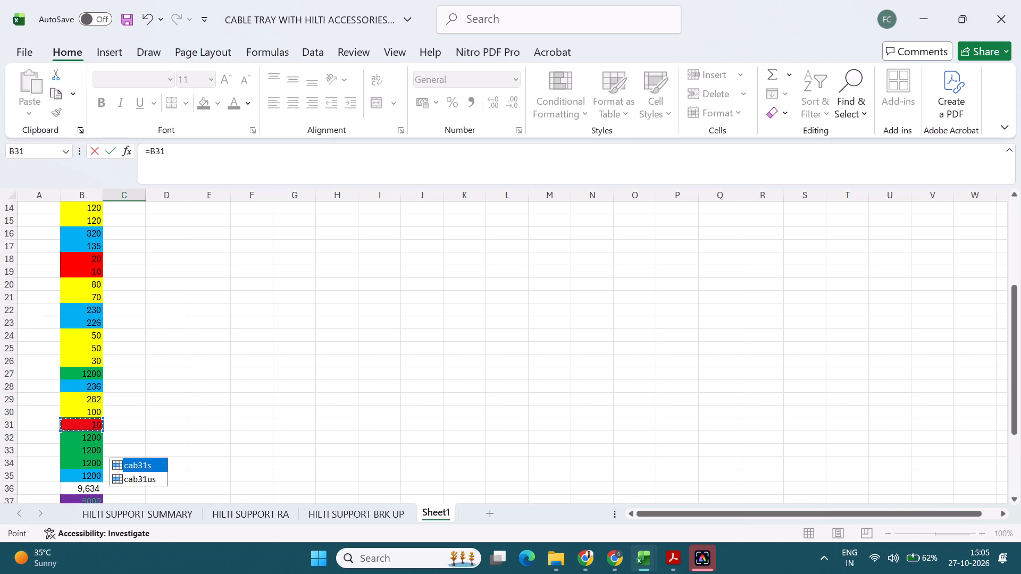
left_click(96, 271)
key("plus")
left_click(96, 259)
key("plus")
scroll(92, 333, "up", 4)
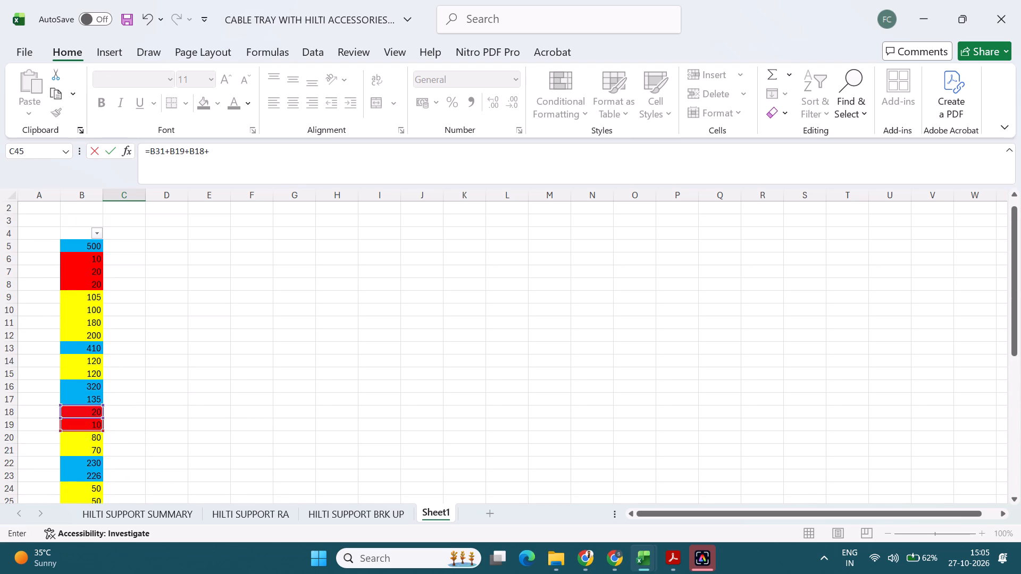
left_click(94, 285)
key("plus")
left_click(98, 271)
key("plus")
left_click(96, 260)
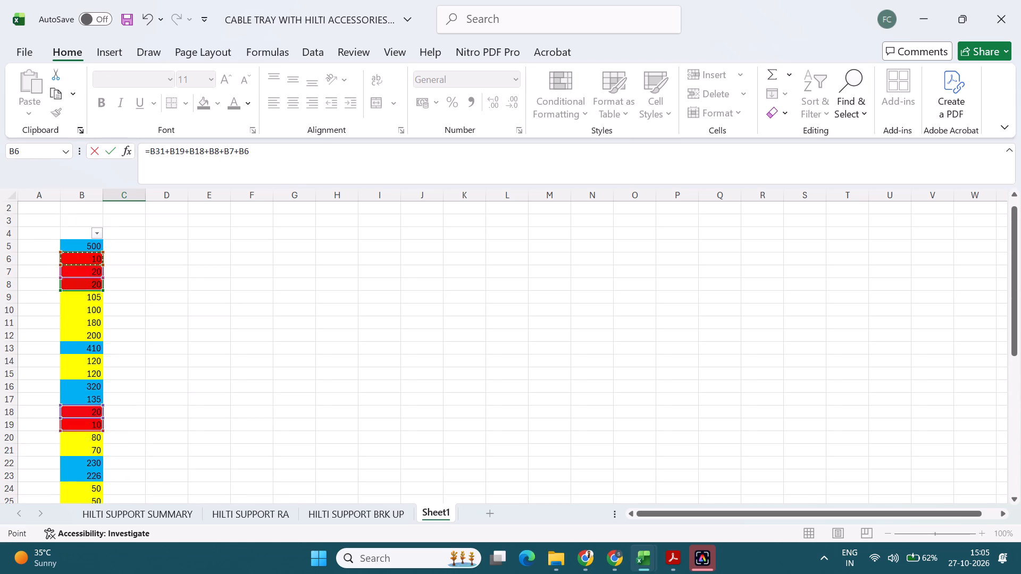
key("Return")
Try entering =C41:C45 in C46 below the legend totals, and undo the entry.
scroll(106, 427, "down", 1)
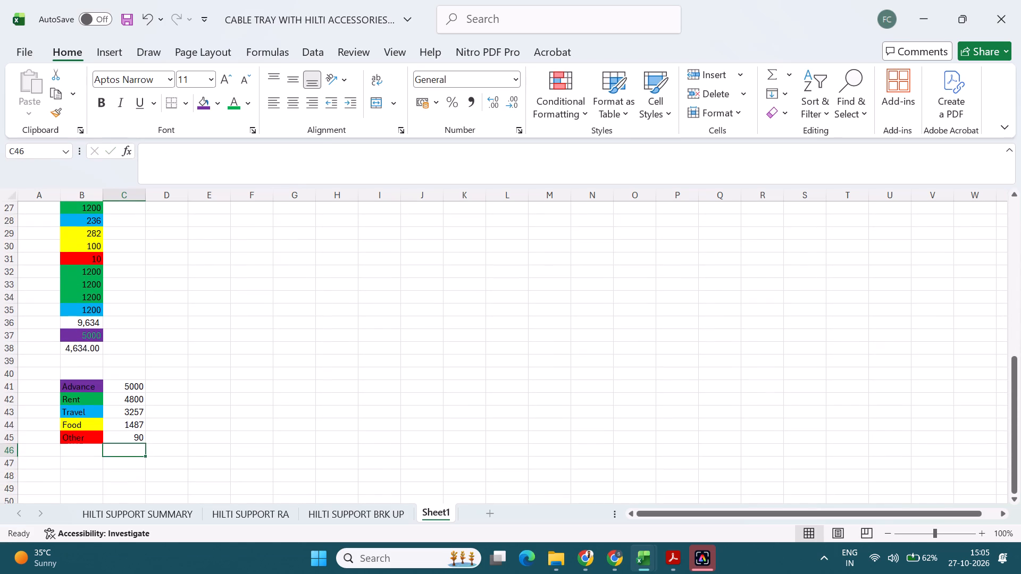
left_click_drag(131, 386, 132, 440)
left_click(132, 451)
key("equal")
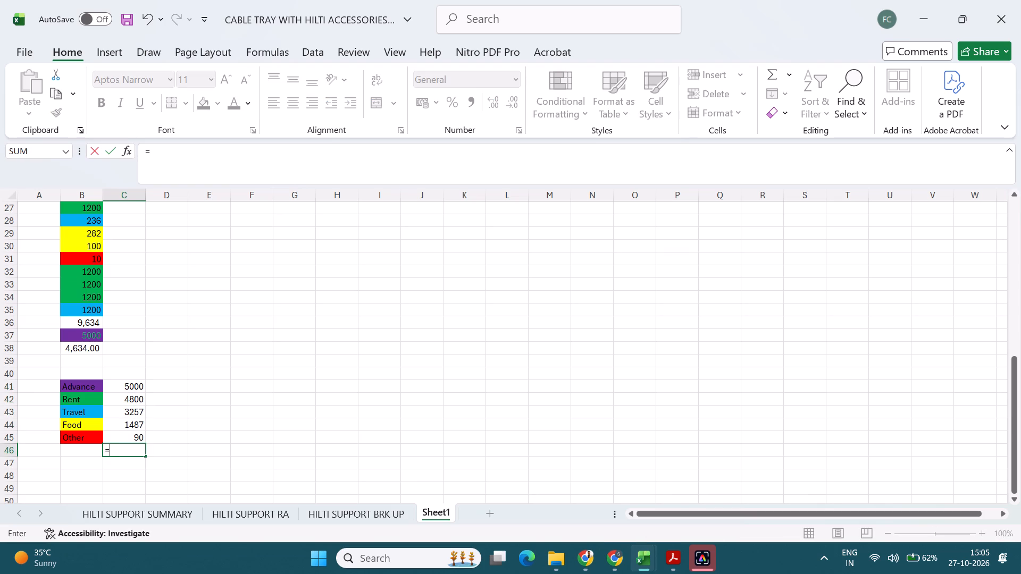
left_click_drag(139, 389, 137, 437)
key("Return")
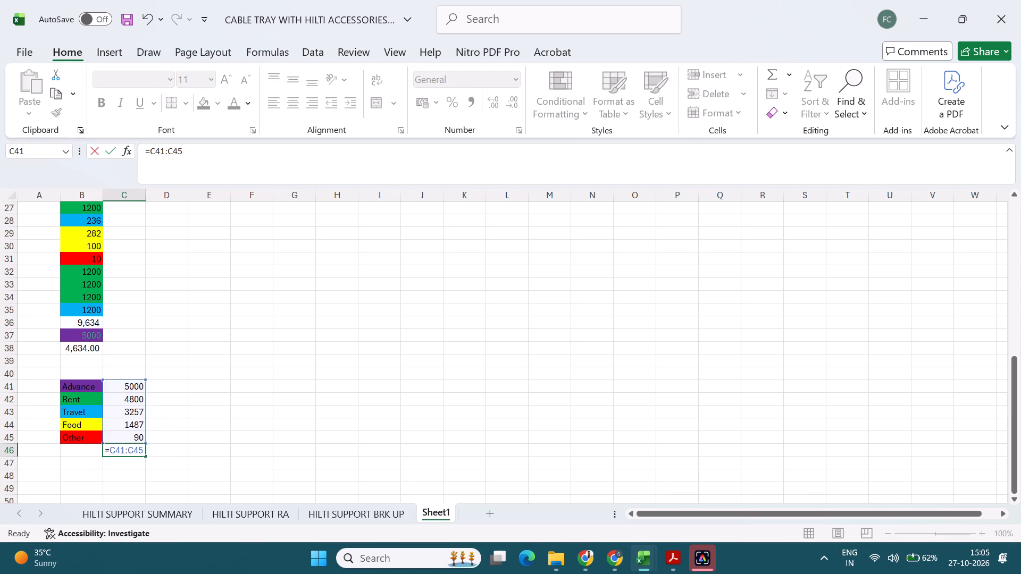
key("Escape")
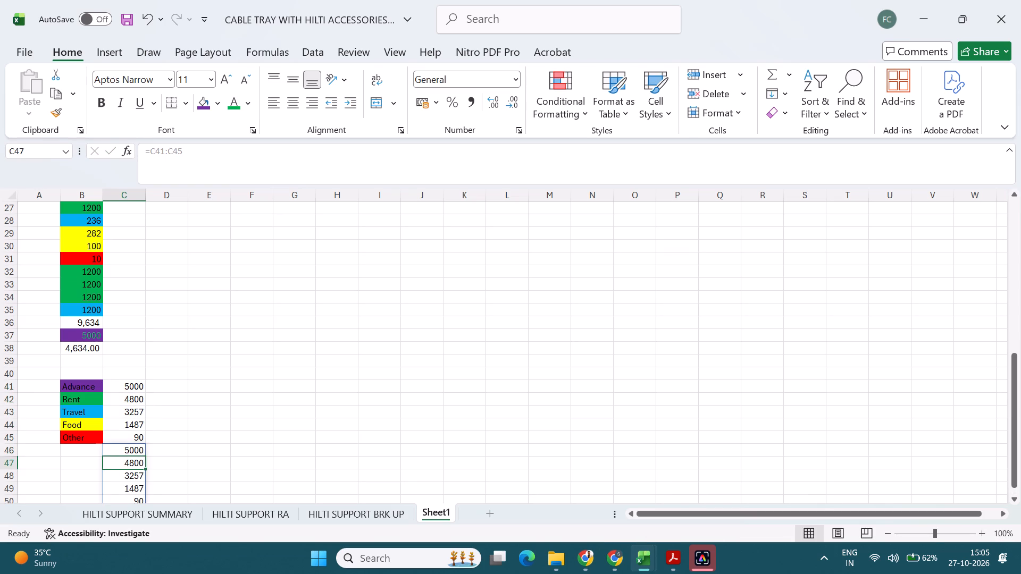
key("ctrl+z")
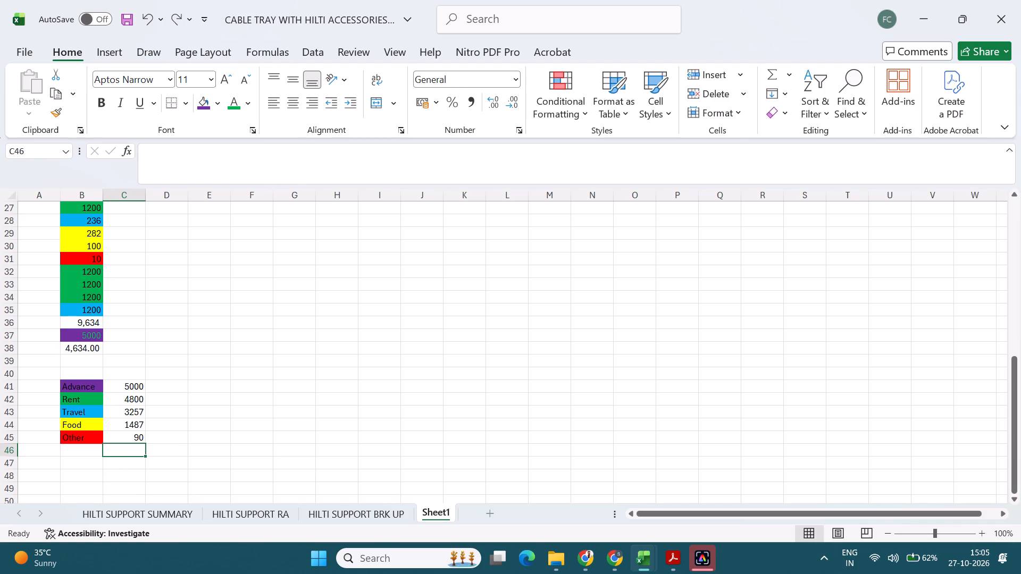
Enter a SUM total in C46 covering only the Rent, Travel, Food and Other subtotals, C42:C45, leaving out the Advance.
left_click(774, 77)
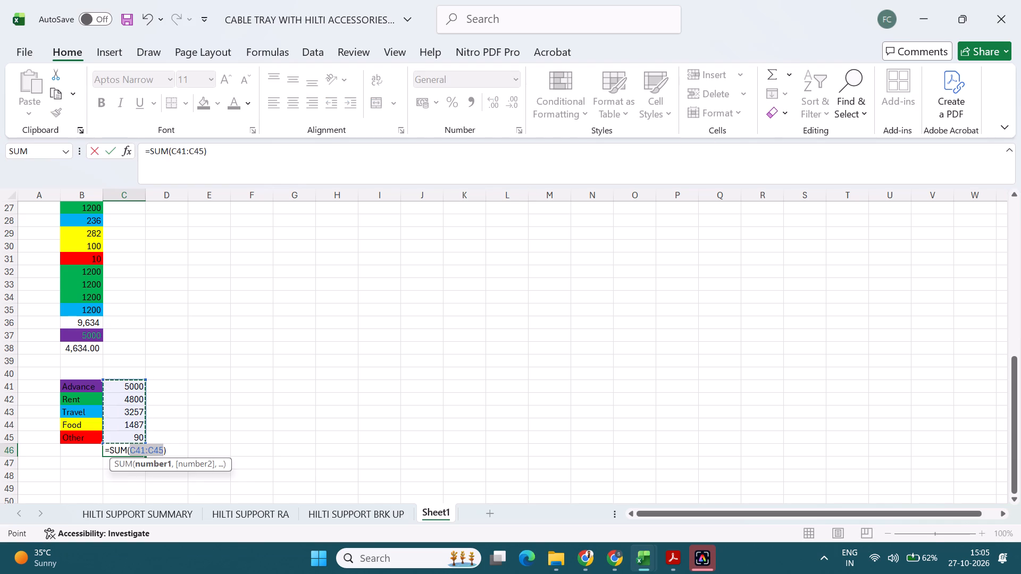
key("Return")
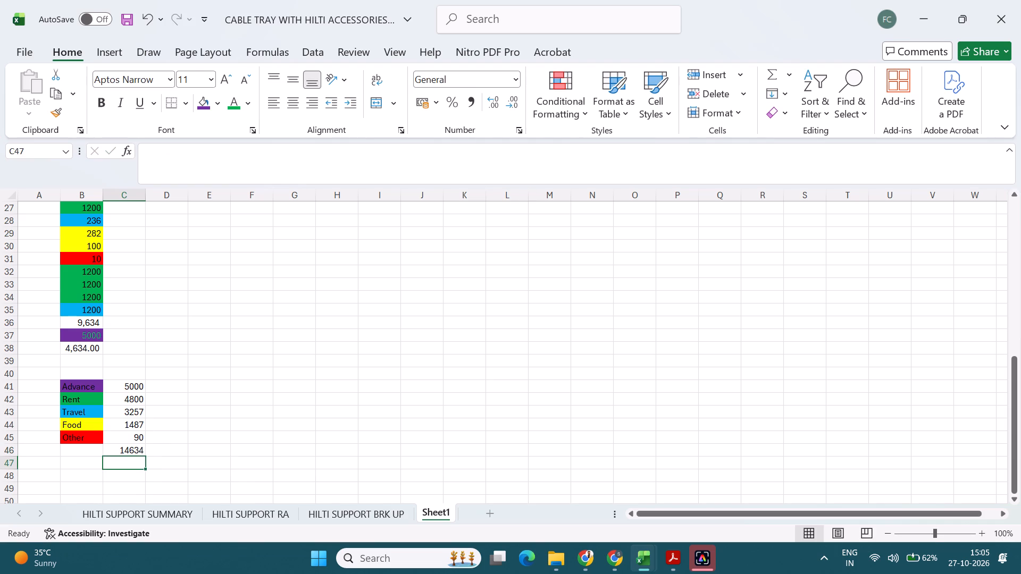
double_click(138, 451)
left_click_drag(143, 381, 143, 387)
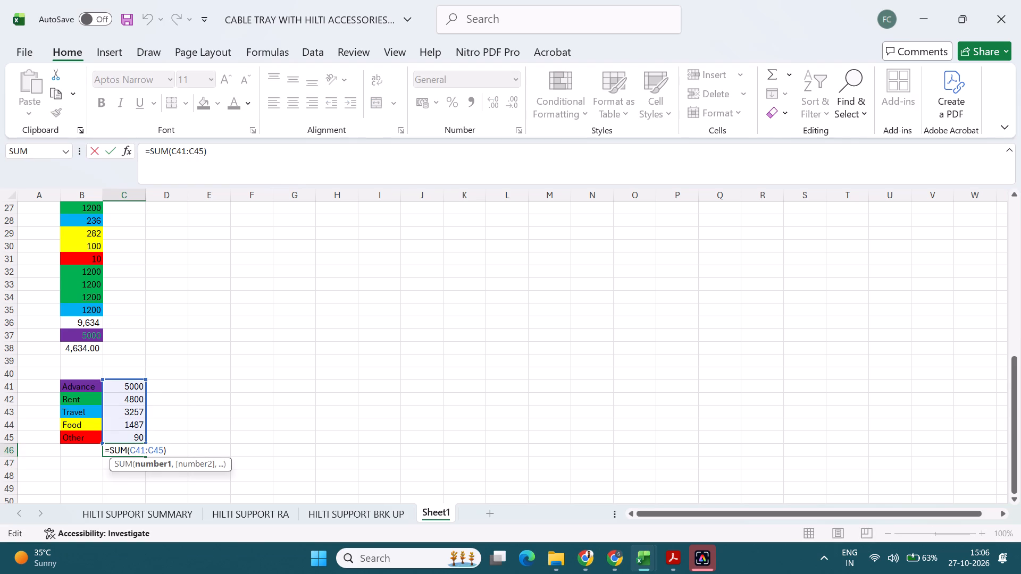
left_click_drag(143, 387, 143, 390)
key("Return")
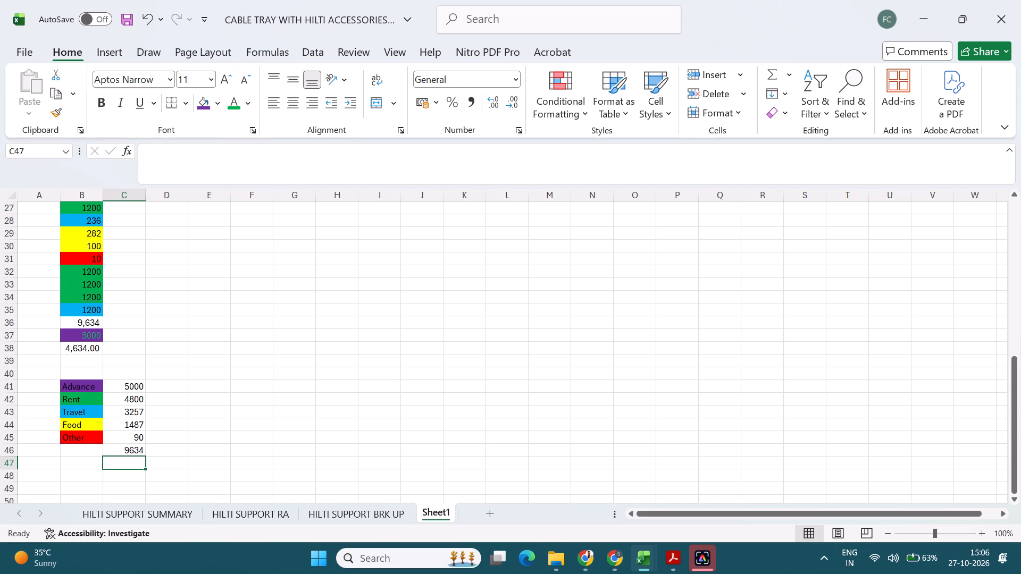
Label the total row Total in B46 and the row below it Total - advance in B47.
left_click(94, 451)
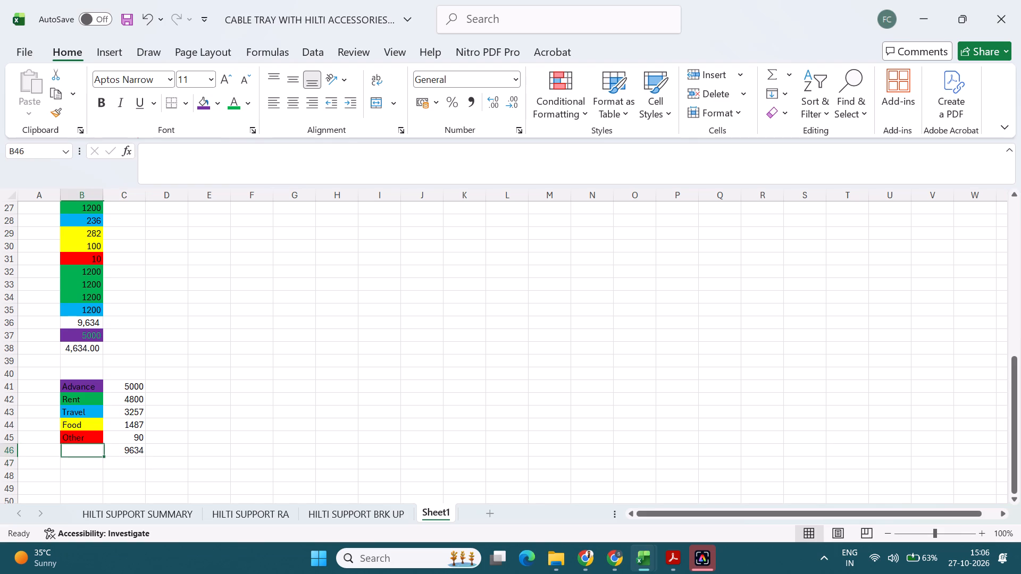
type("Total")
key("Return")
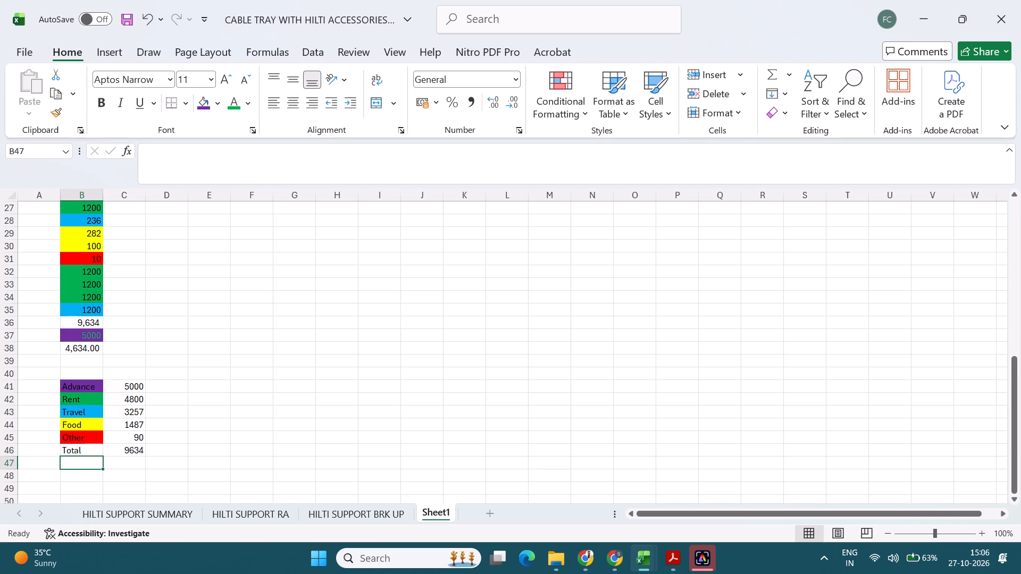
type("Total")
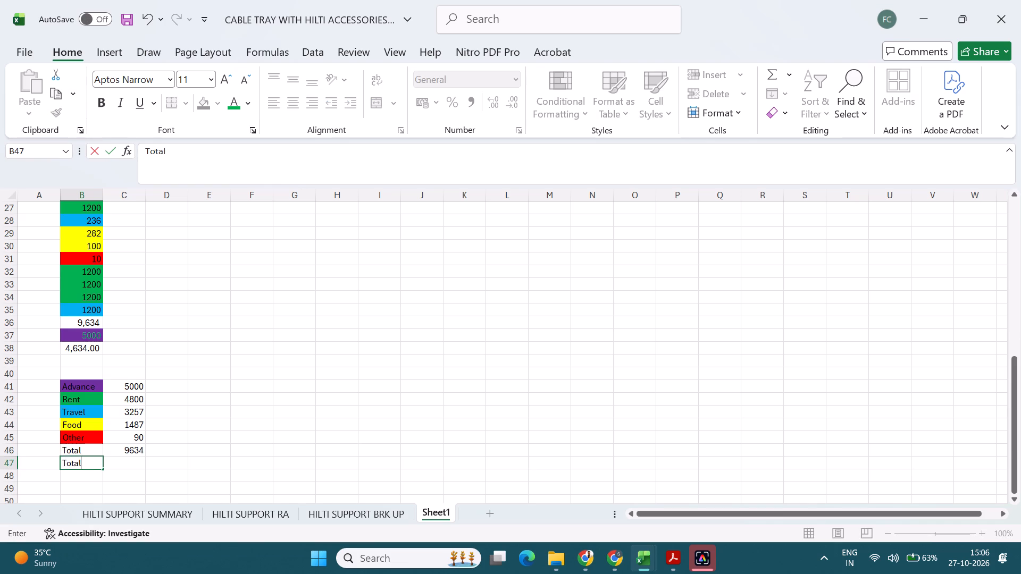
key("space")
type("- advance")
key("Return")
Widen column B so the Total - advance label fits within its cell.
key("Up")
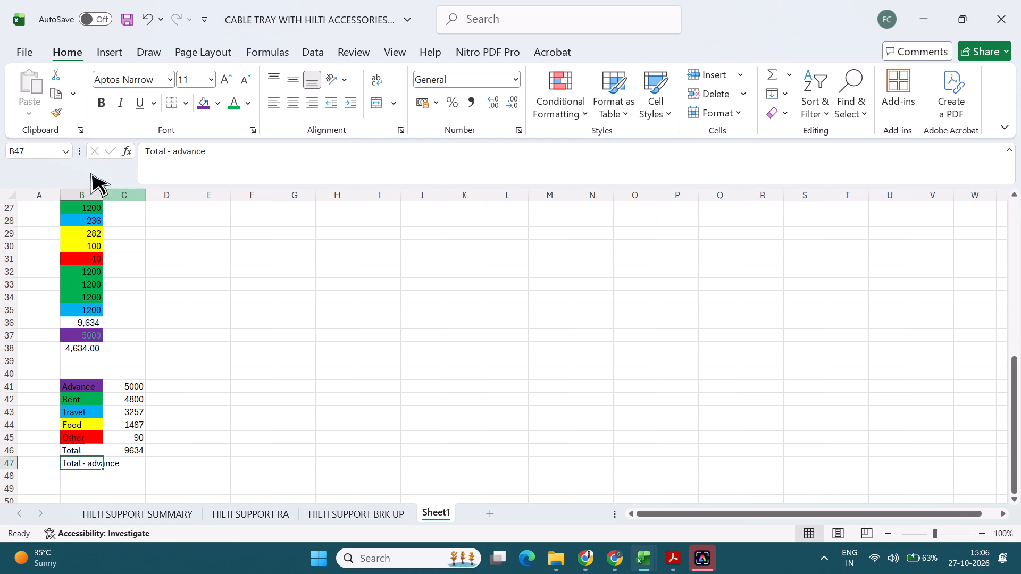
left_click_drag(103, 199, 118, 202)
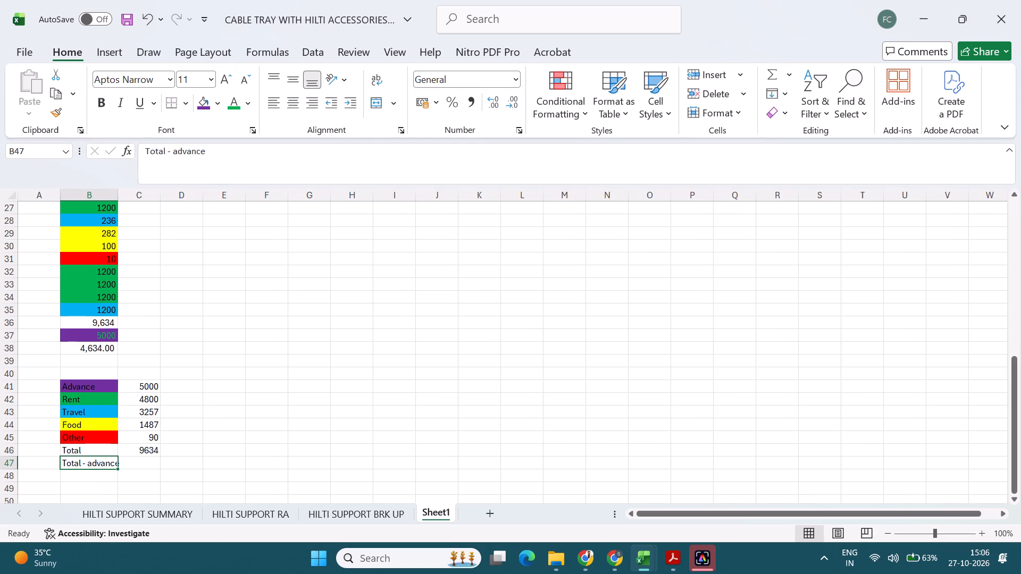
left_click_drag(115, 192, 125, 193)
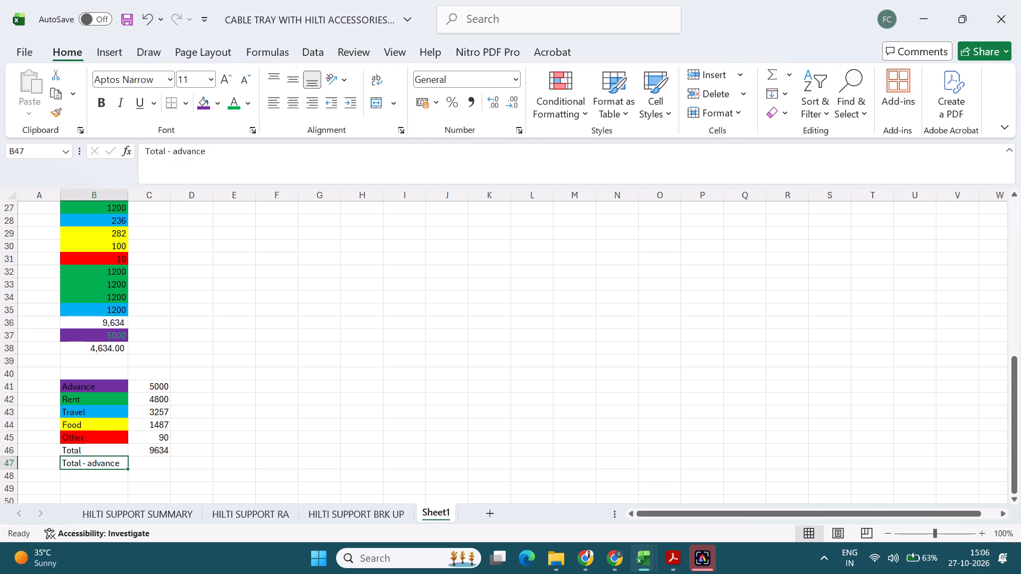
Enter =C46-C41 in C47 to subtract the advance from the total.
left_click(160, 465)
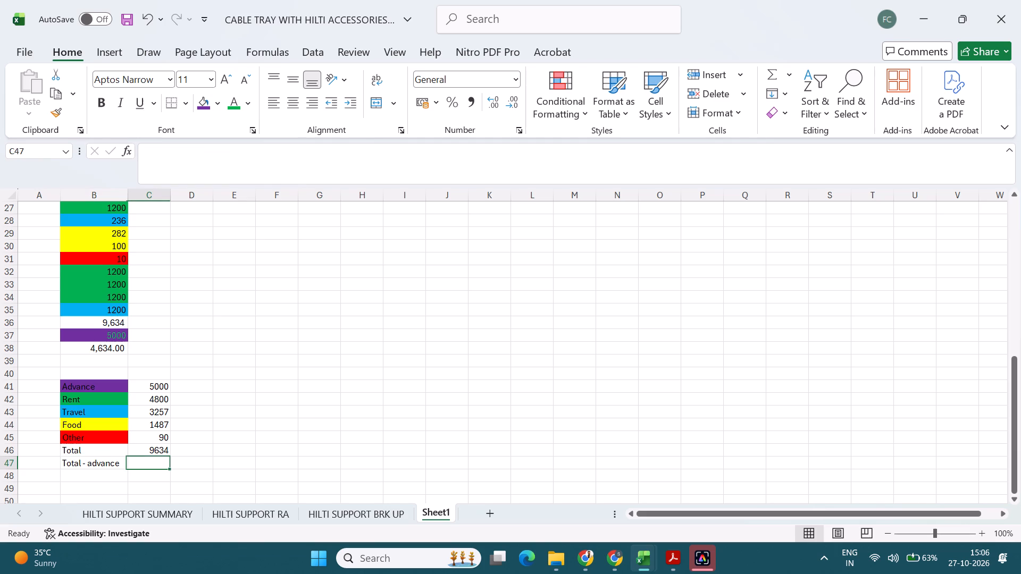
key("equal")
key("Up")
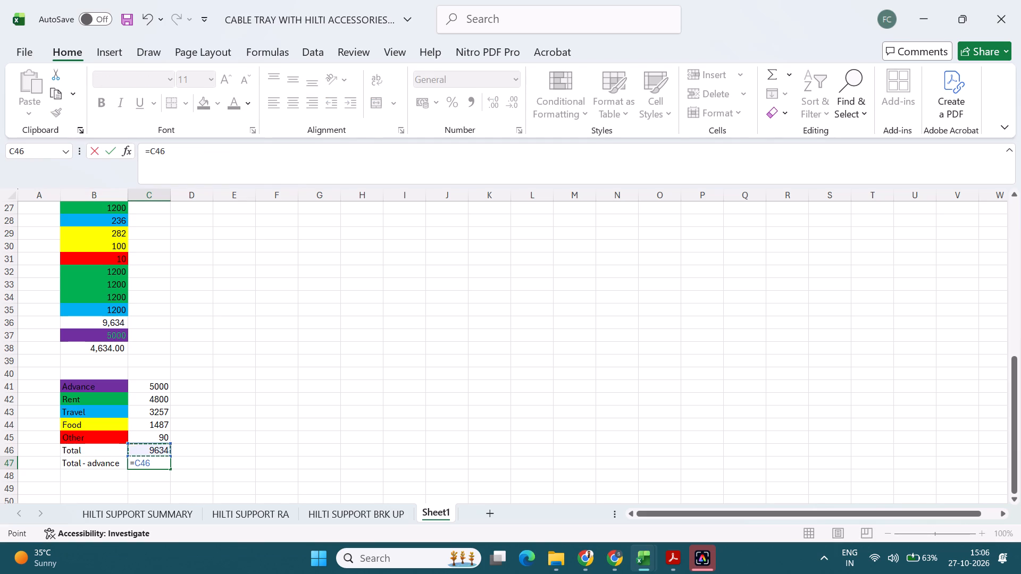
key("minus")
key("Up")
key("Up")
key("Up")
key("Up")
key("Up")
key("Up")
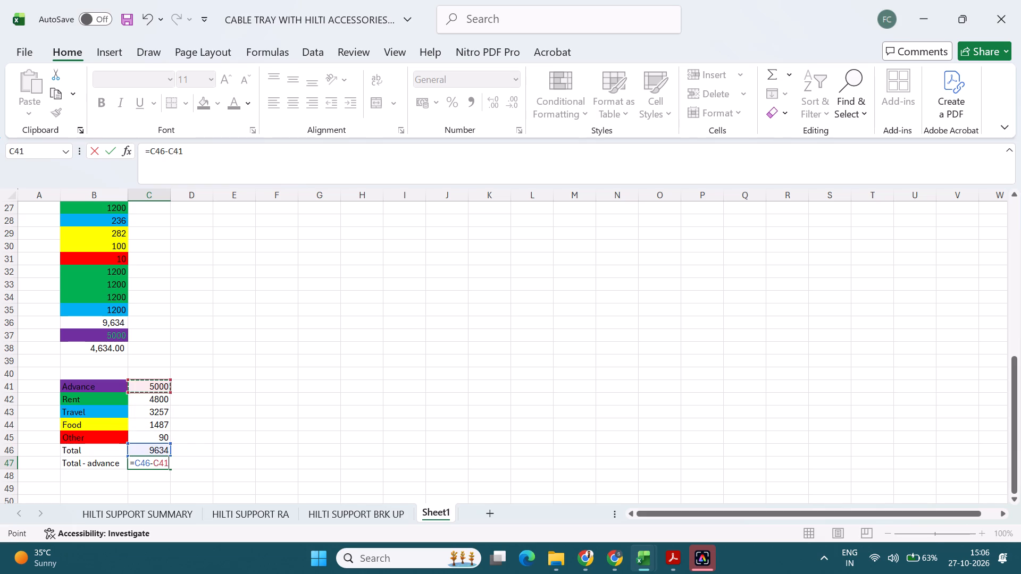
key("Return")
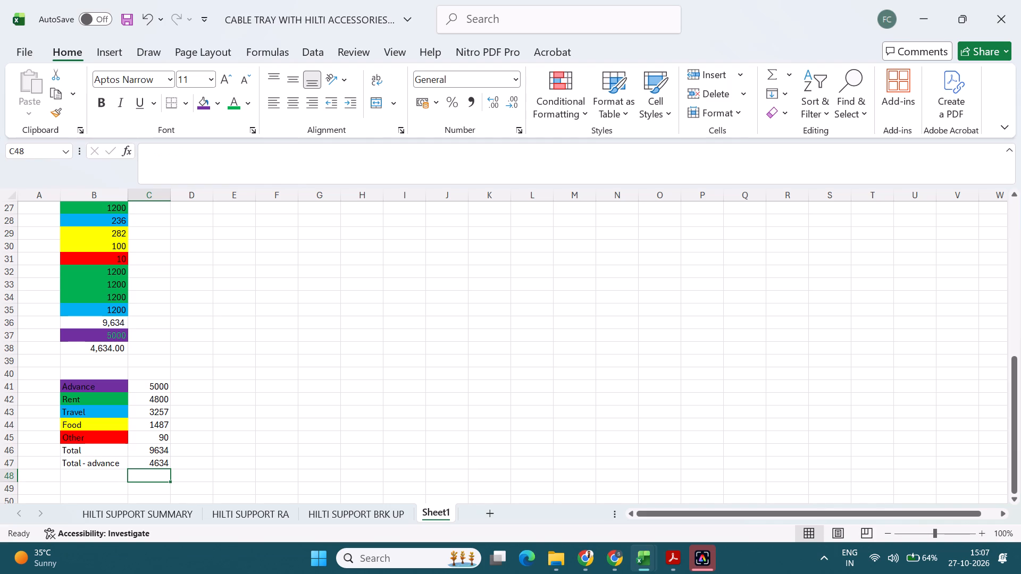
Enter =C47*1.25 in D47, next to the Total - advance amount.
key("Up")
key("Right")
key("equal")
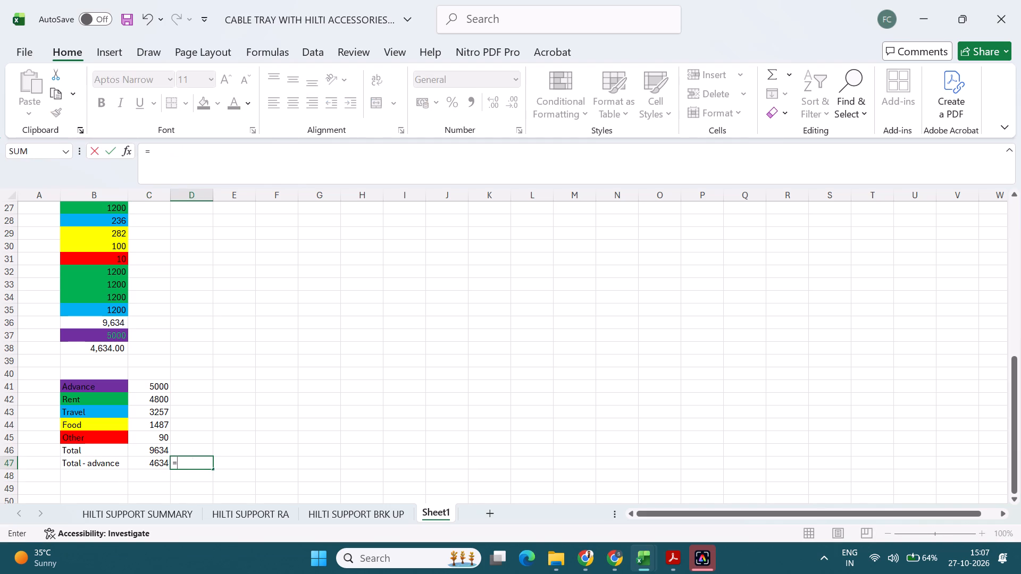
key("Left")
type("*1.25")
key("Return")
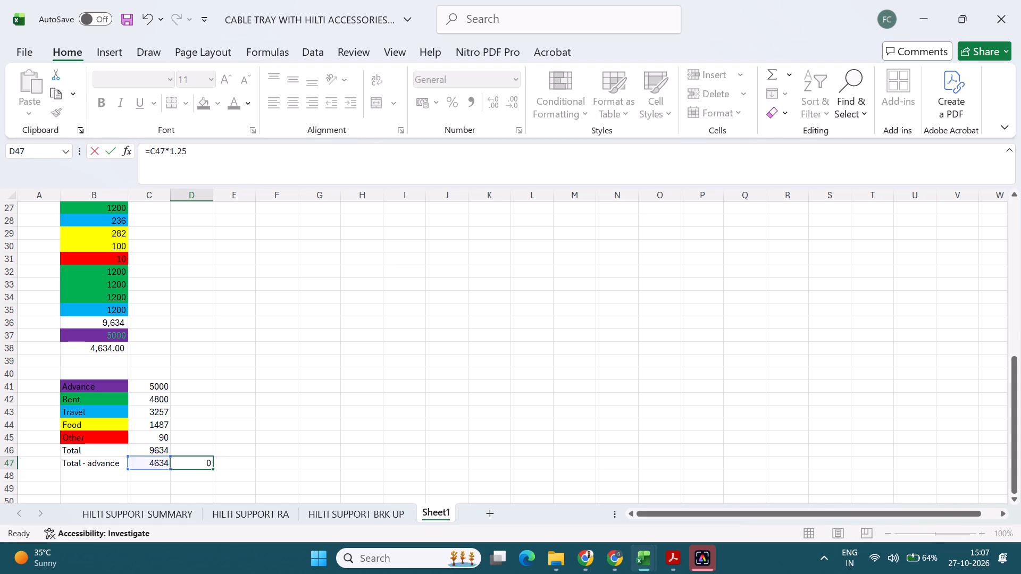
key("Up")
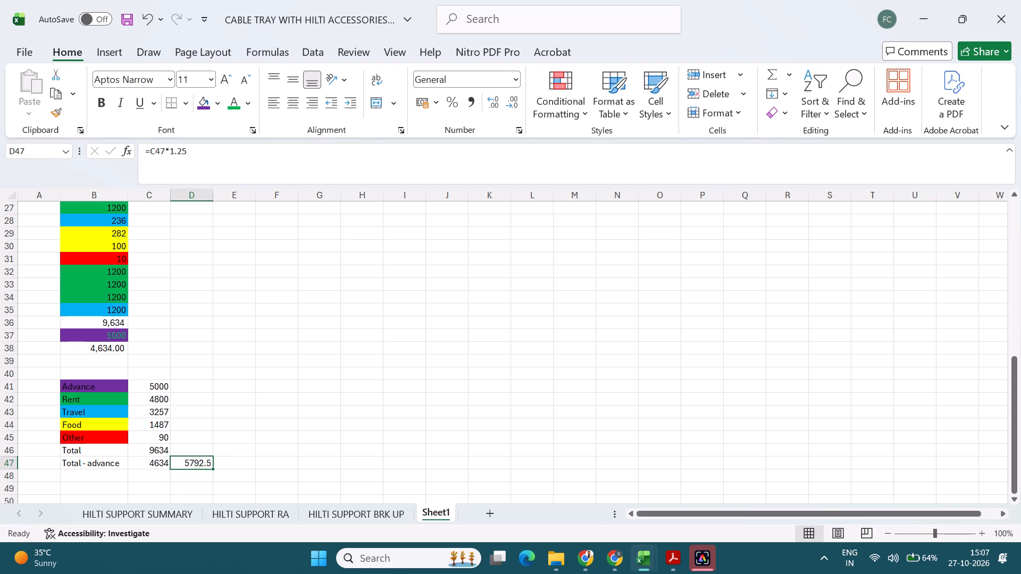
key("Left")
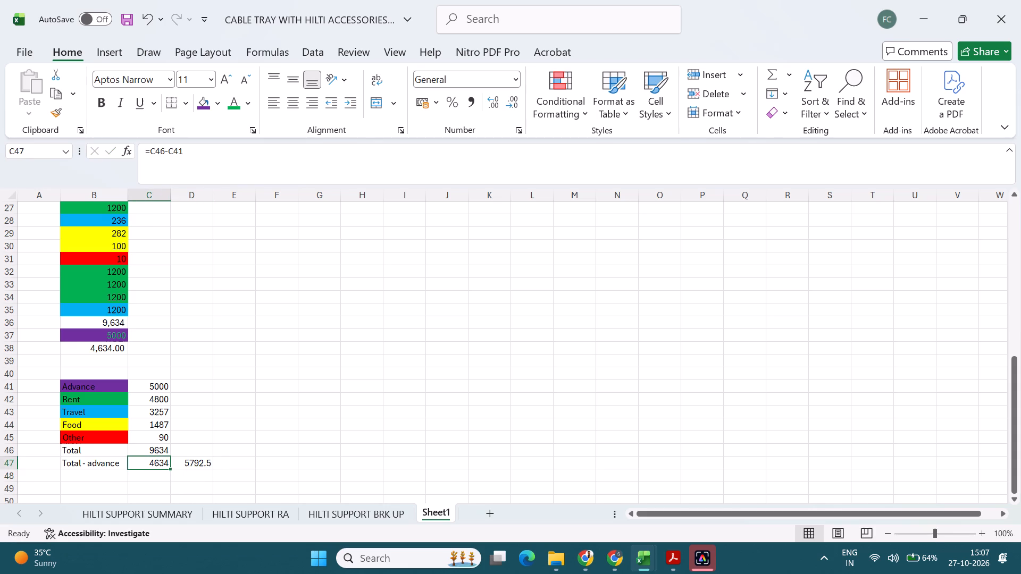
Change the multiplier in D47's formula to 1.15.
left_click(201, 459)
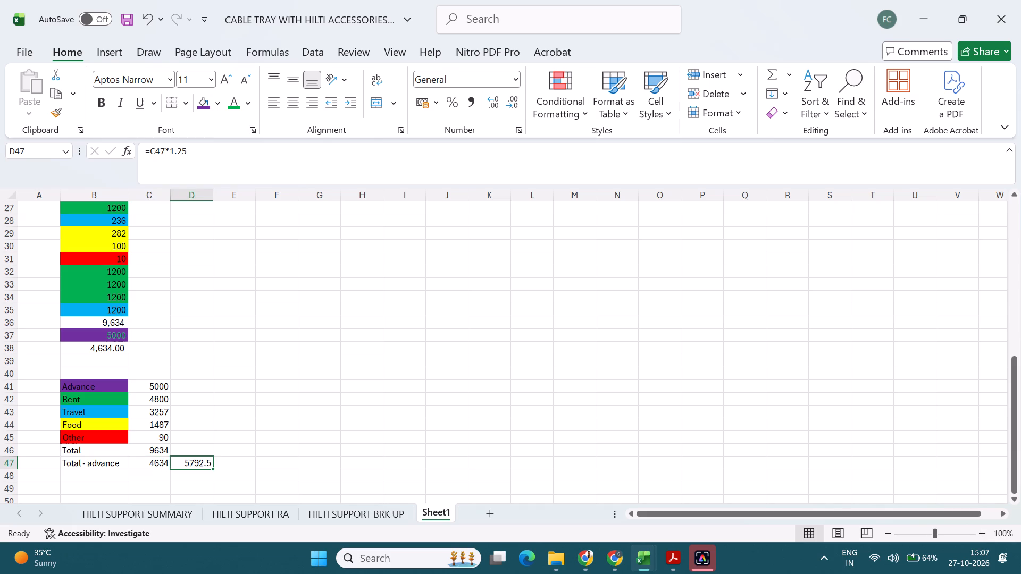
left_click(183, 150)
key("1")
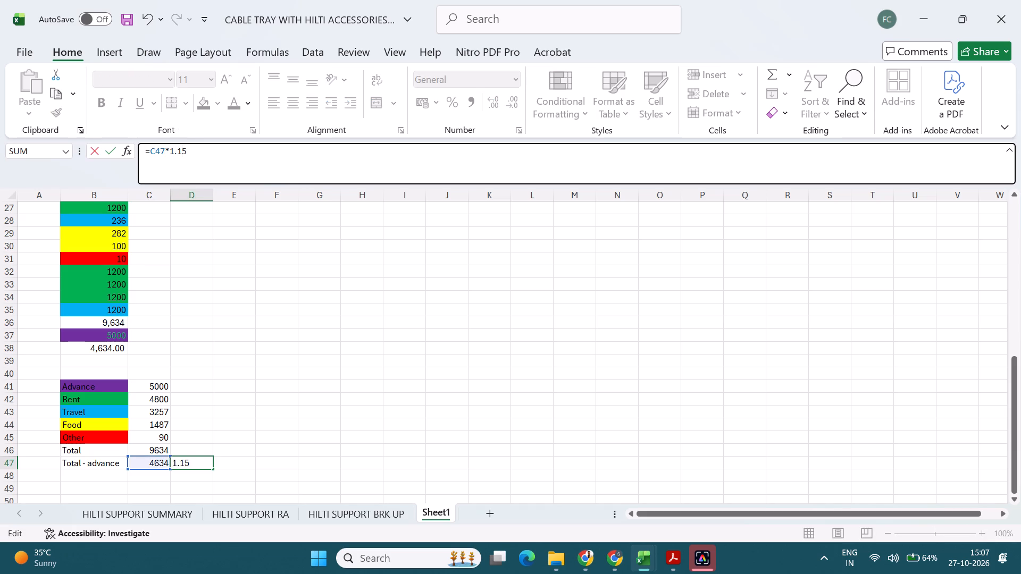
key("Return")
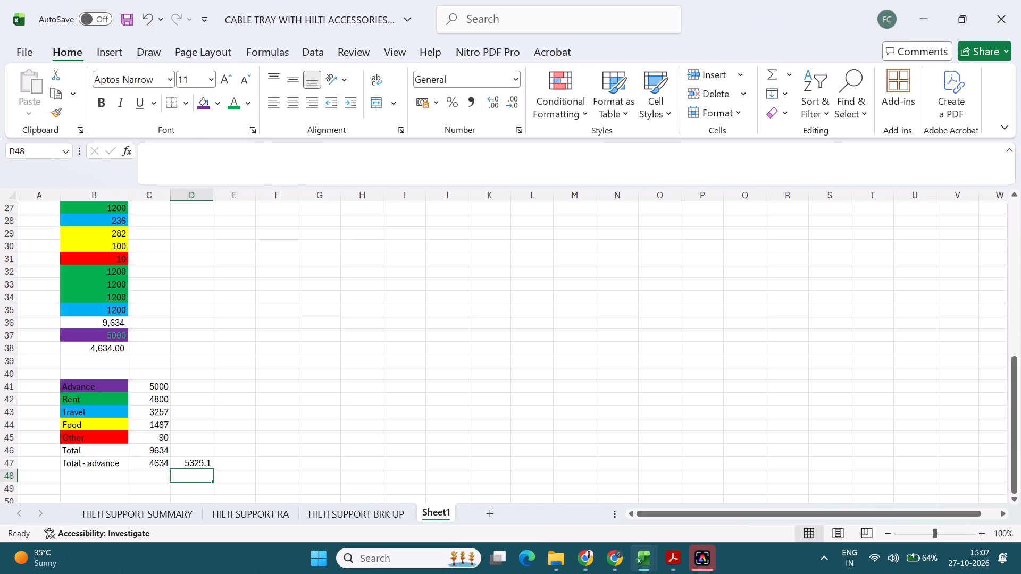
Replace the formula in D47 with =C47*1.10.
key("Up")
key("Left")
key("Right")
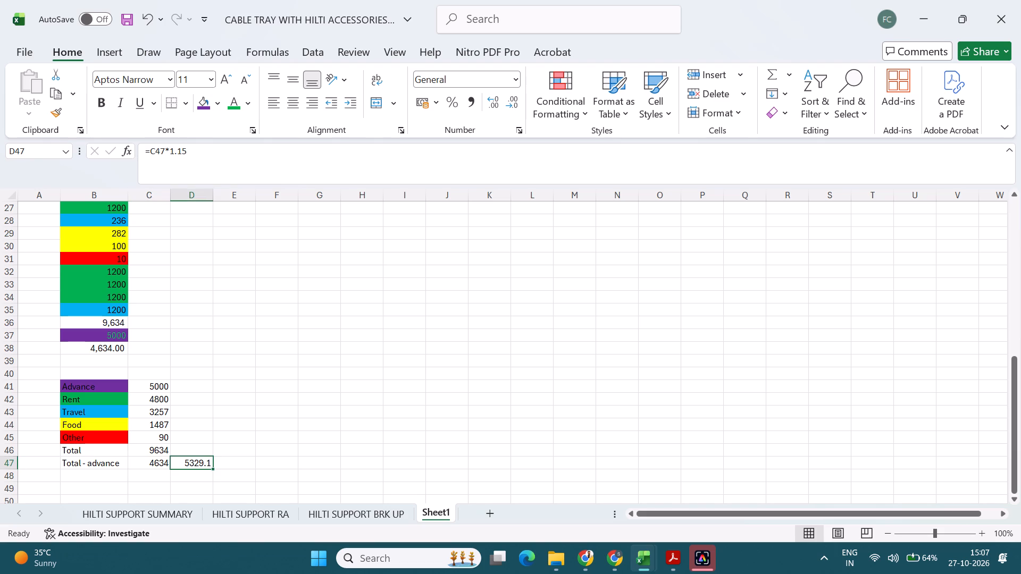
key("equal")
key("Left")
type("*1.10")
key("Return")
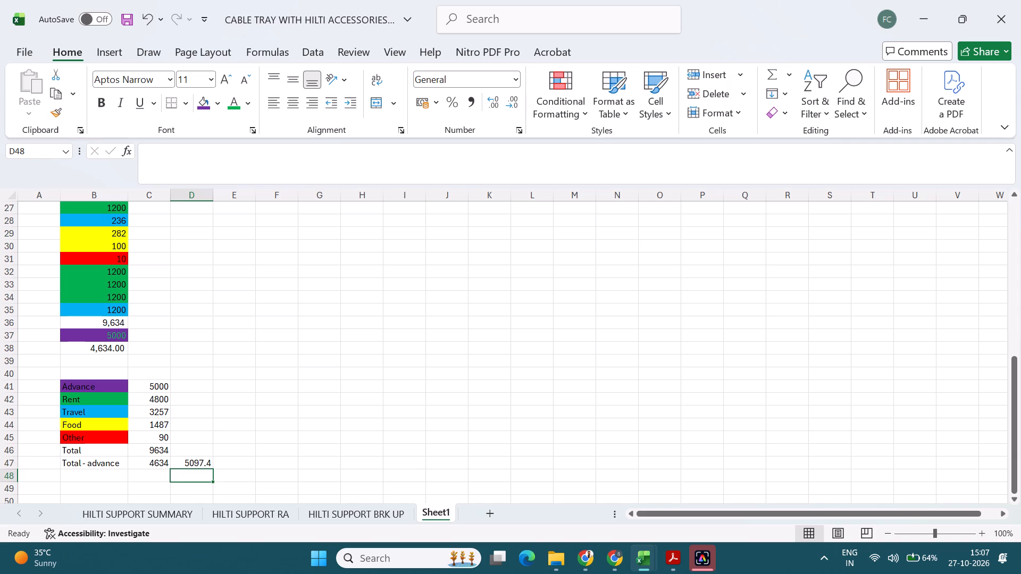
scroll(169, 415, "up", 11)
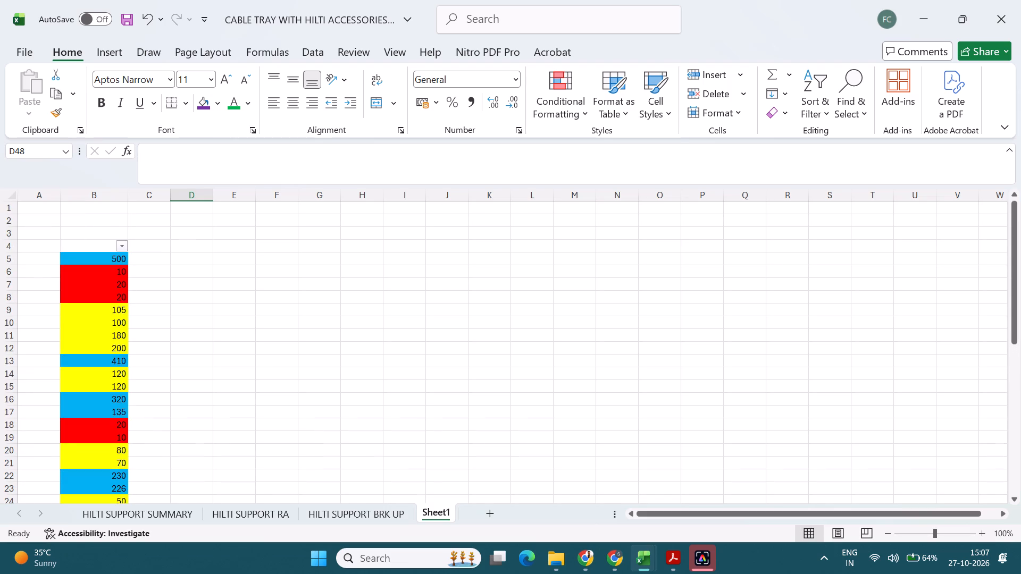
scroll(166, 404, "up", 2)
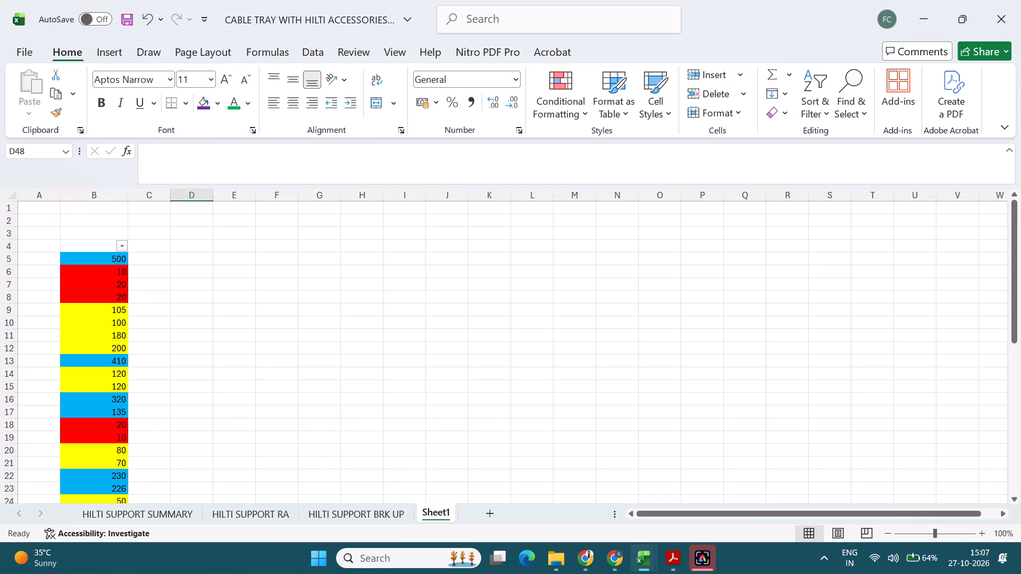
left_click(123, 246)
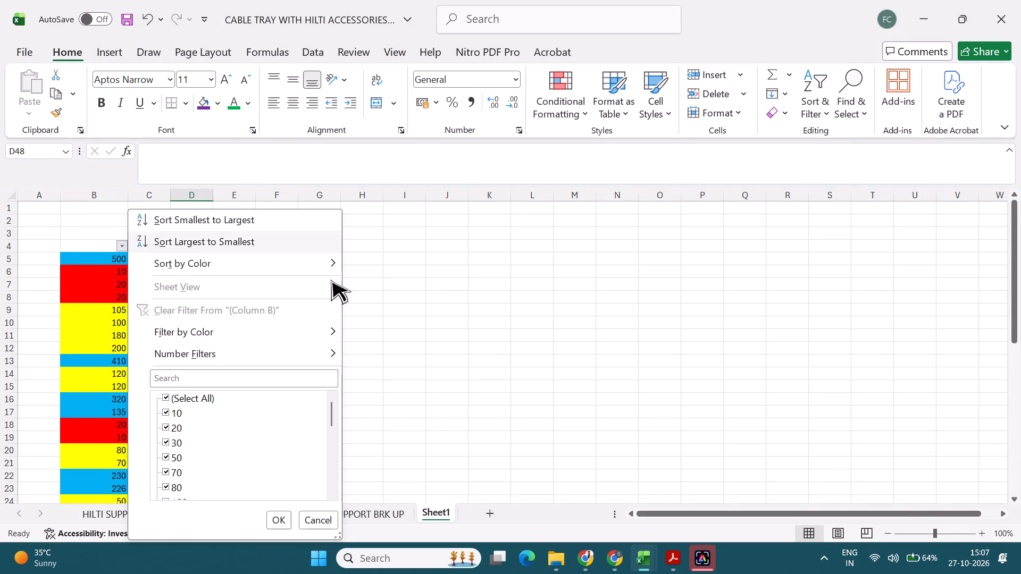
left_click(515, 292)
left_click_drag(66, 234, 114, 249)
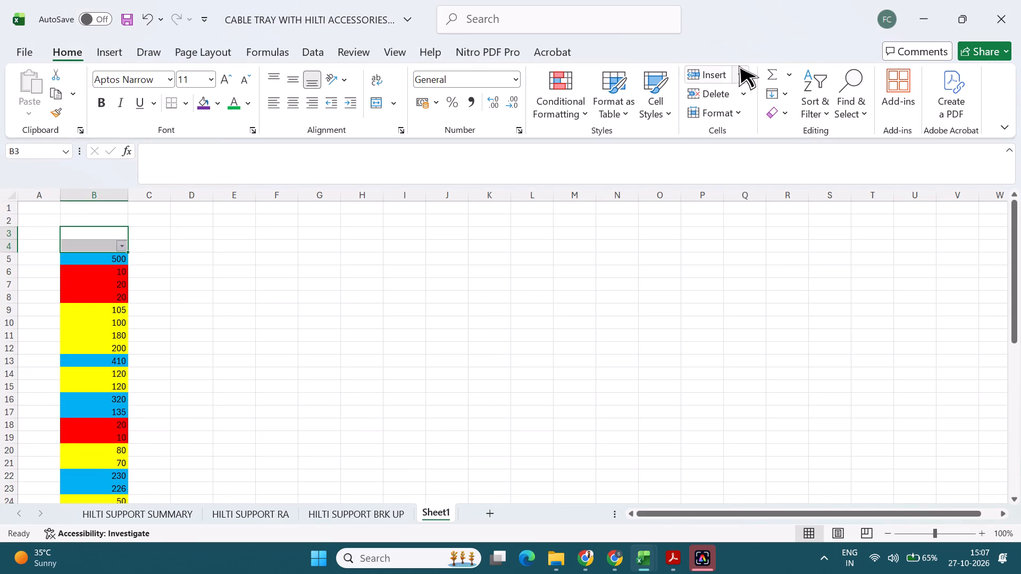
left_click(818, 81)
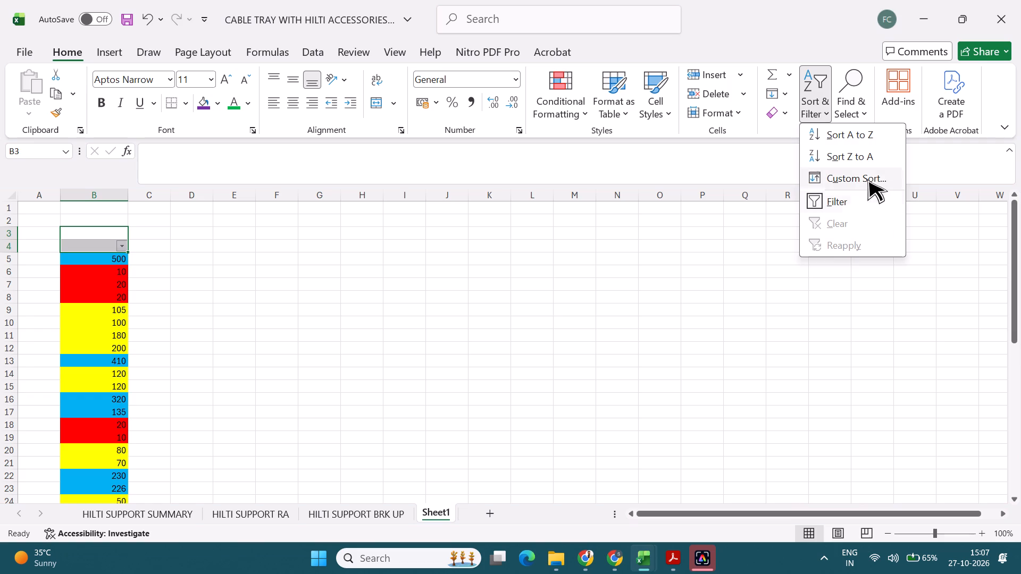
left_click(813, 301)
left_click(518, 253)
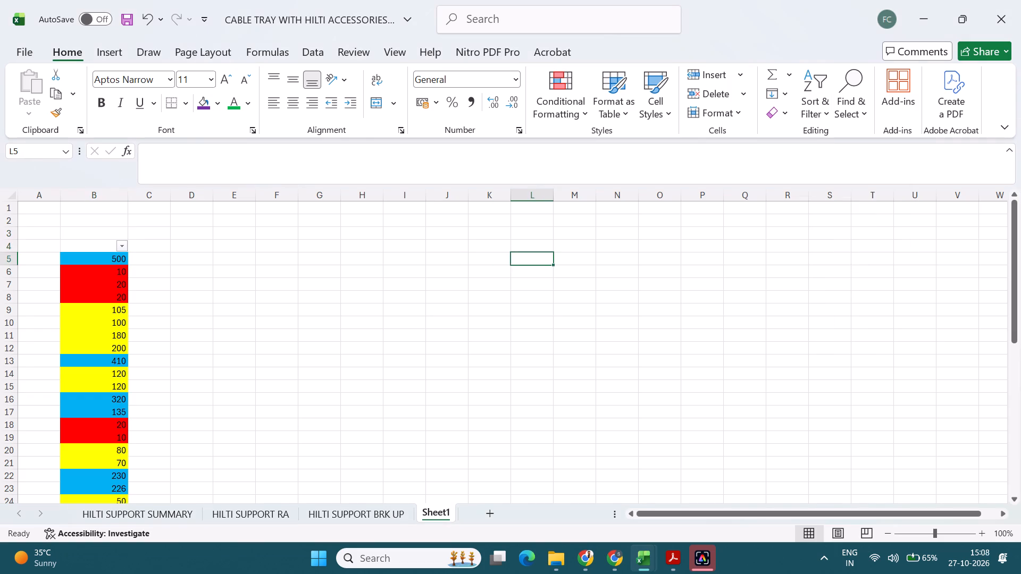
Remove the filter from row 4 above the column B expenses.
left_click(2, 246)
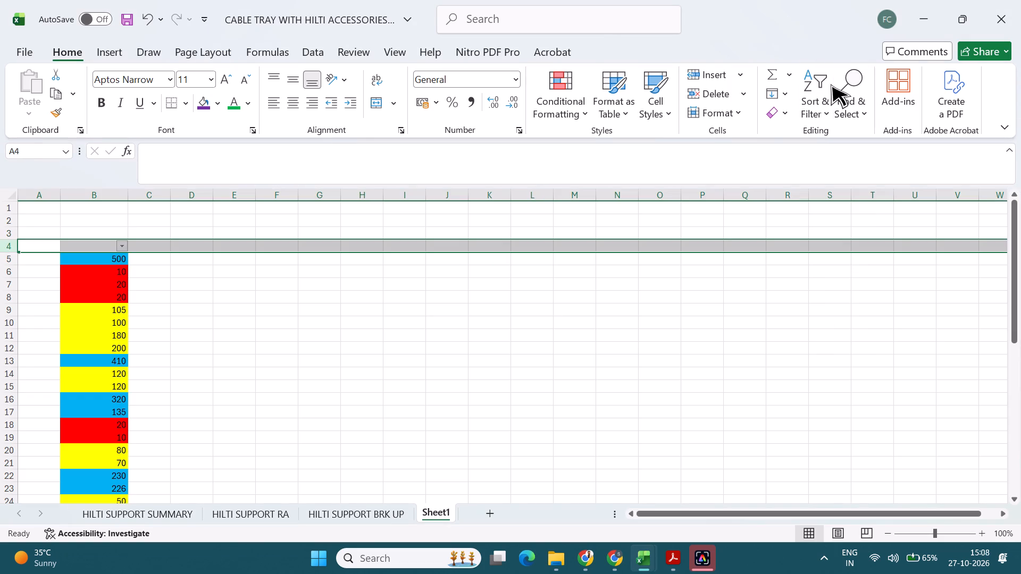
left_click(826, 84)
left_click(864, 199)
left_click(762, 348)
Review the category totals beside the legend in rows 41 to 47, including the Advance formula in C41.
scroll(234, 326, "down", 9)
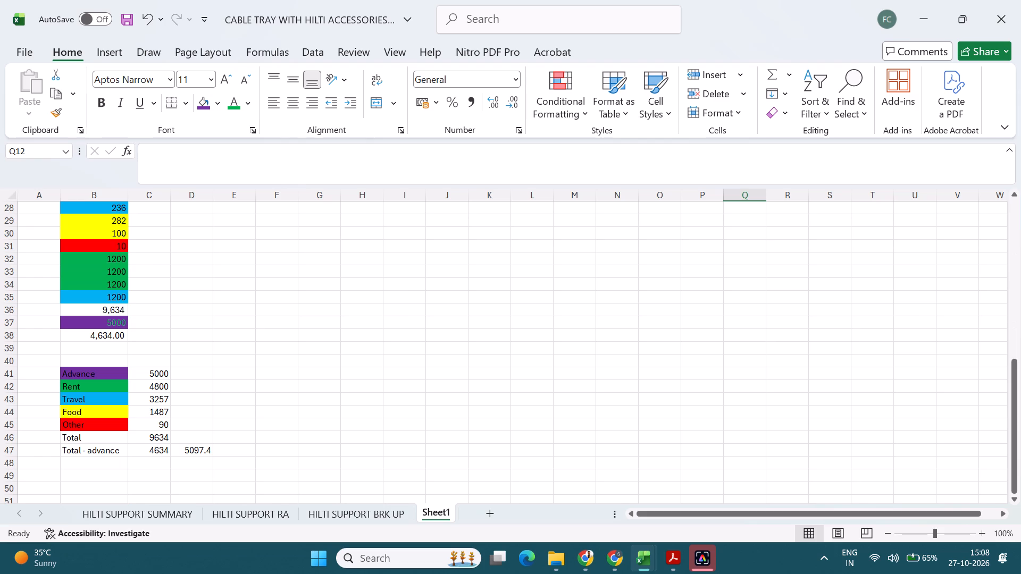
left_click(160, 373)
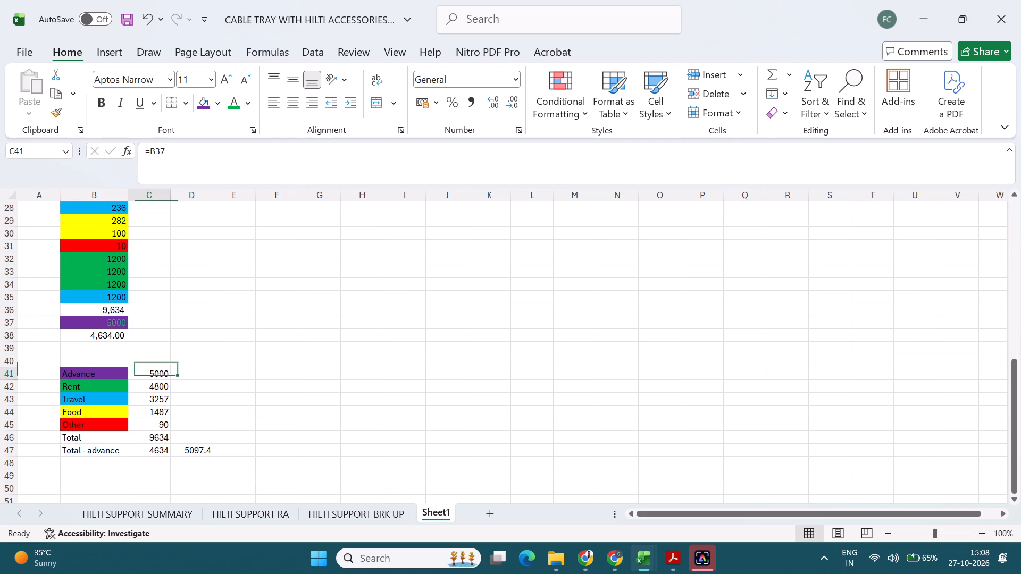
scroll(256, 396, "down", 1)
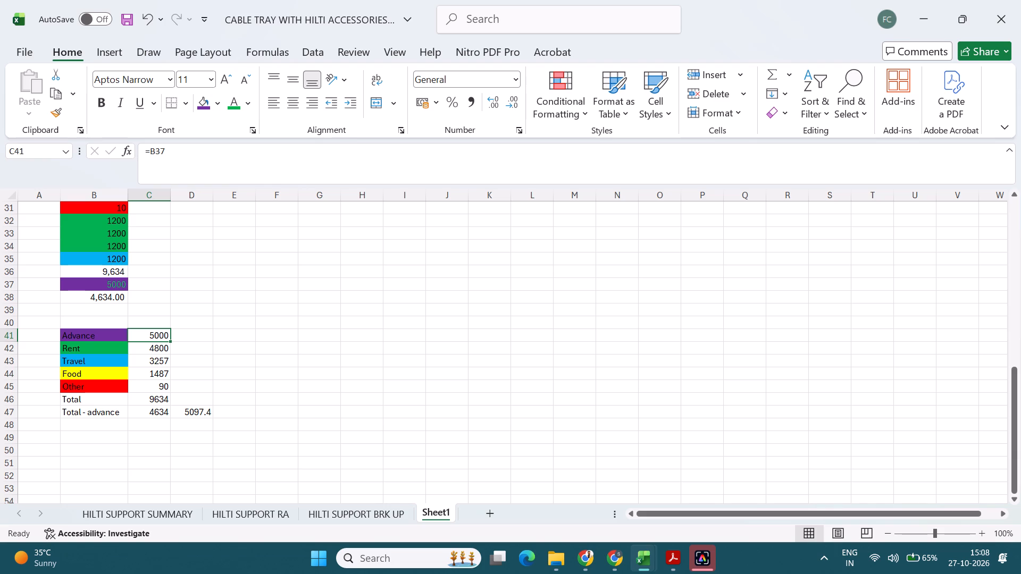
scroll(263, 402, "down", 5)
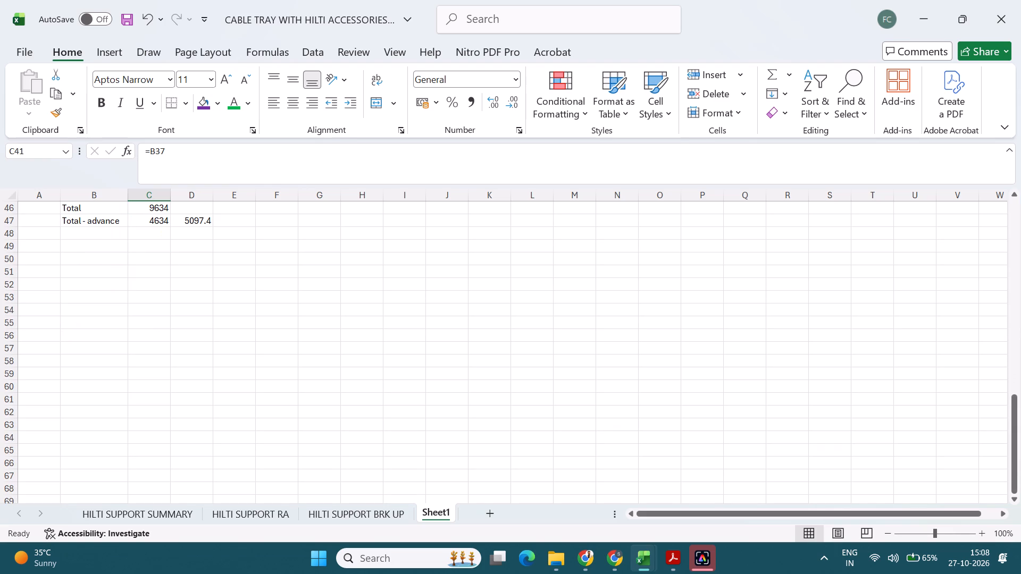
scroll(263, 402, "down", 1)
scroll(263, 402, "up", 4)
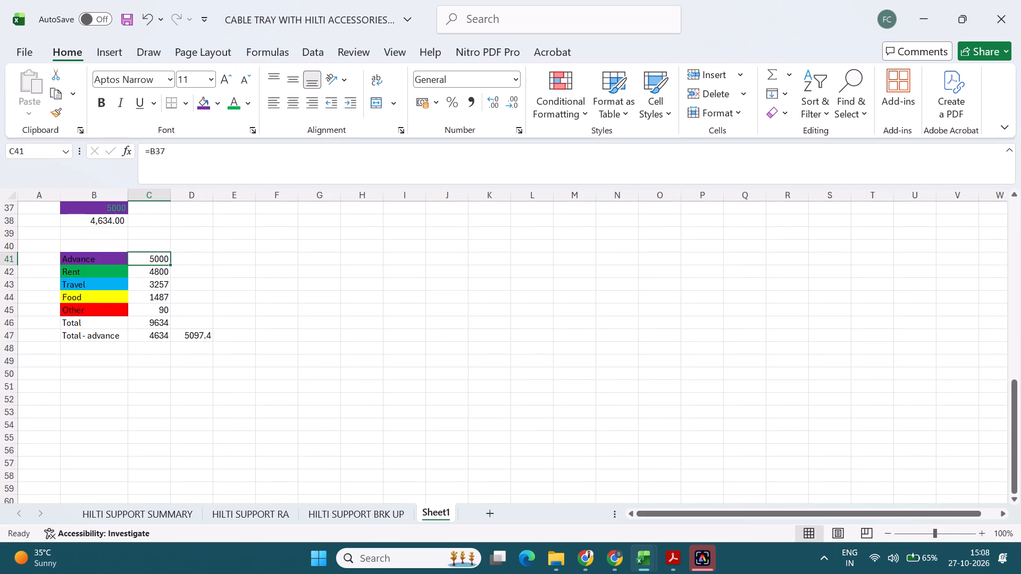